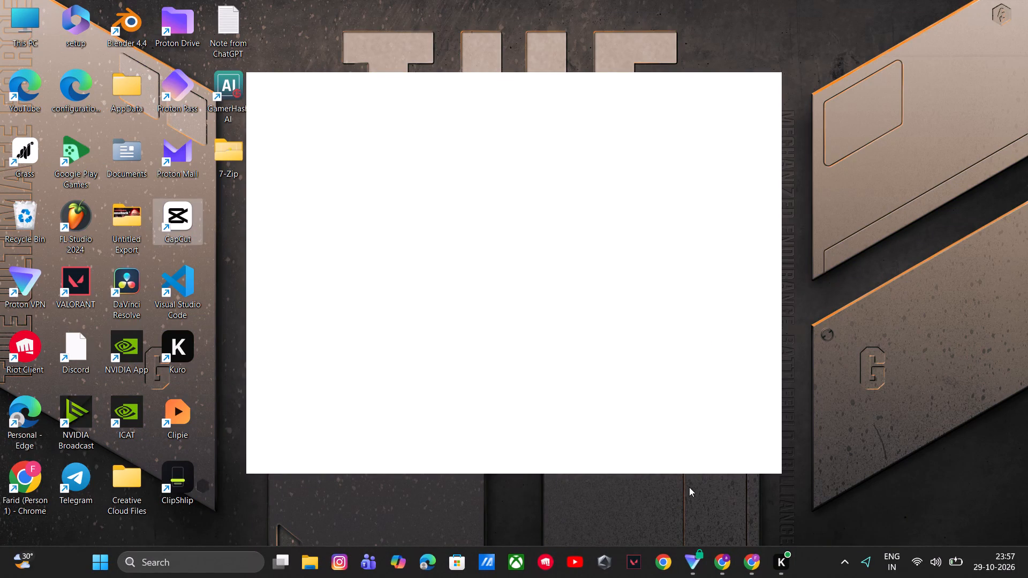
Switch to Chrome and open a new tab ready for a Google search.
left_click(718, 559)
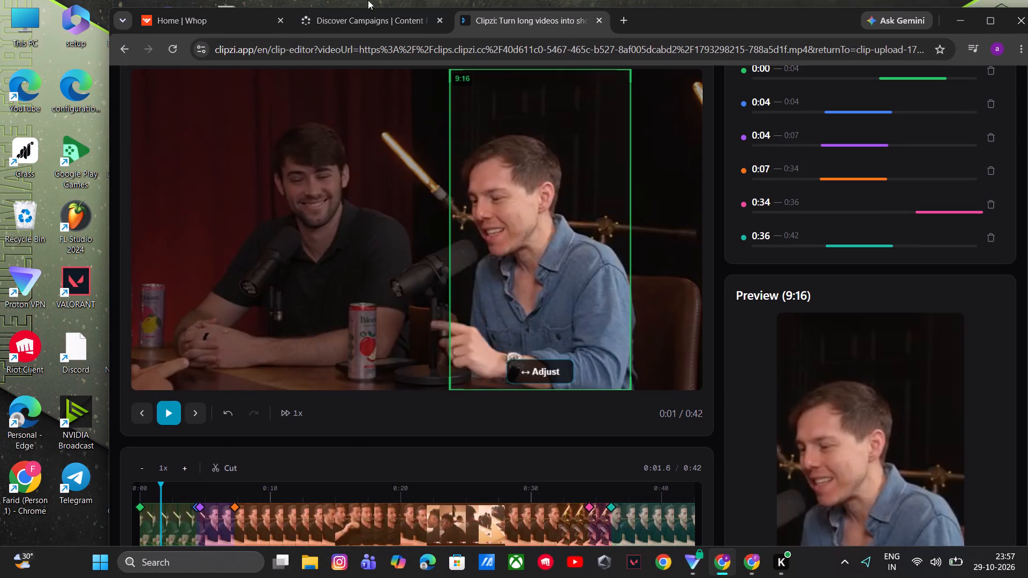
left_click(624, 23)
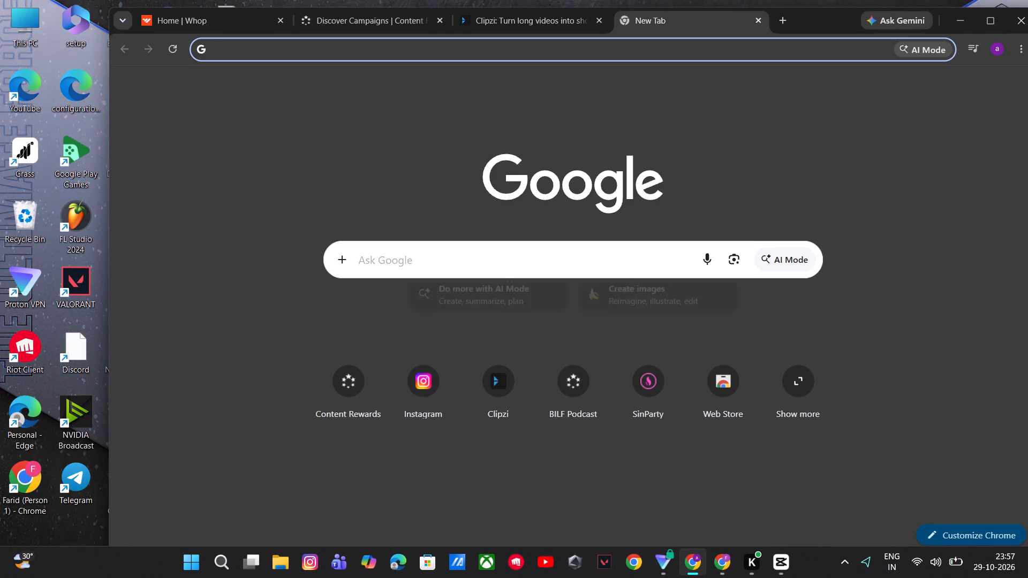
left_click(441, 257)
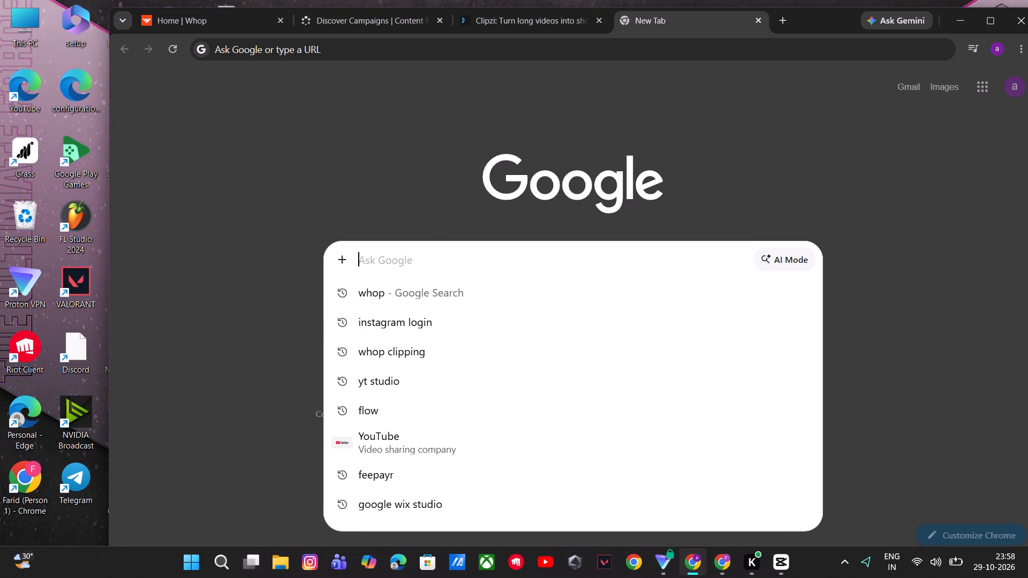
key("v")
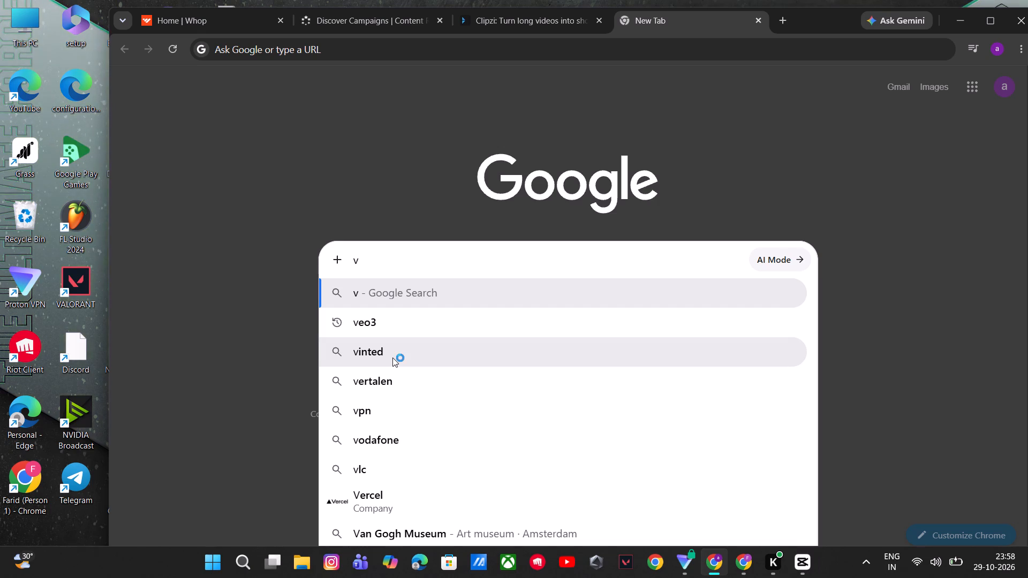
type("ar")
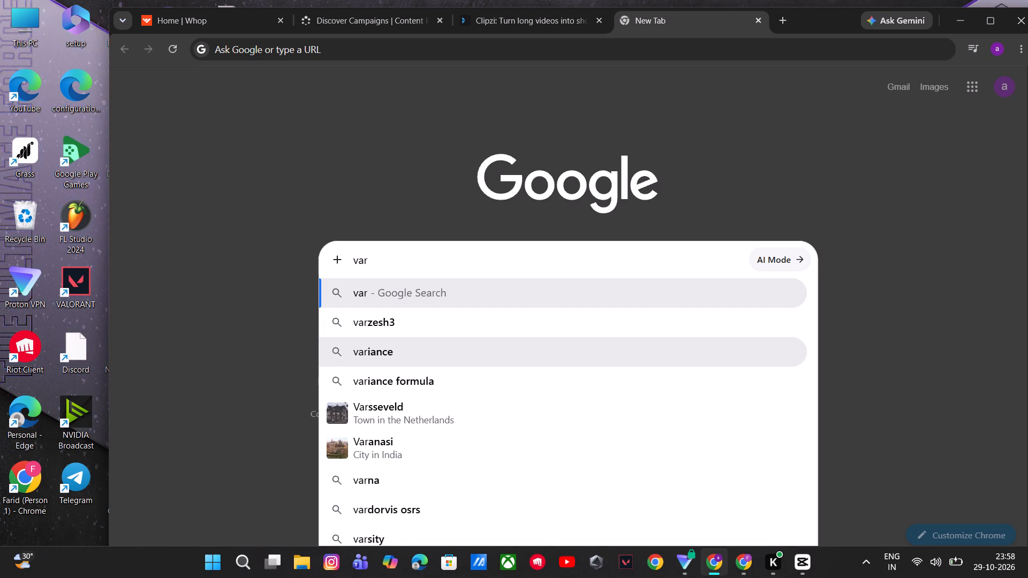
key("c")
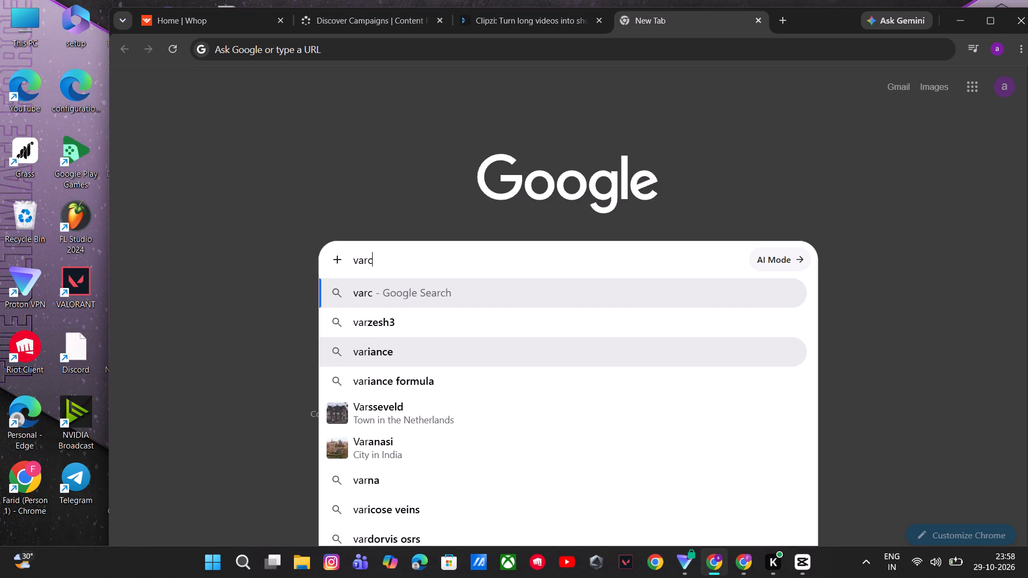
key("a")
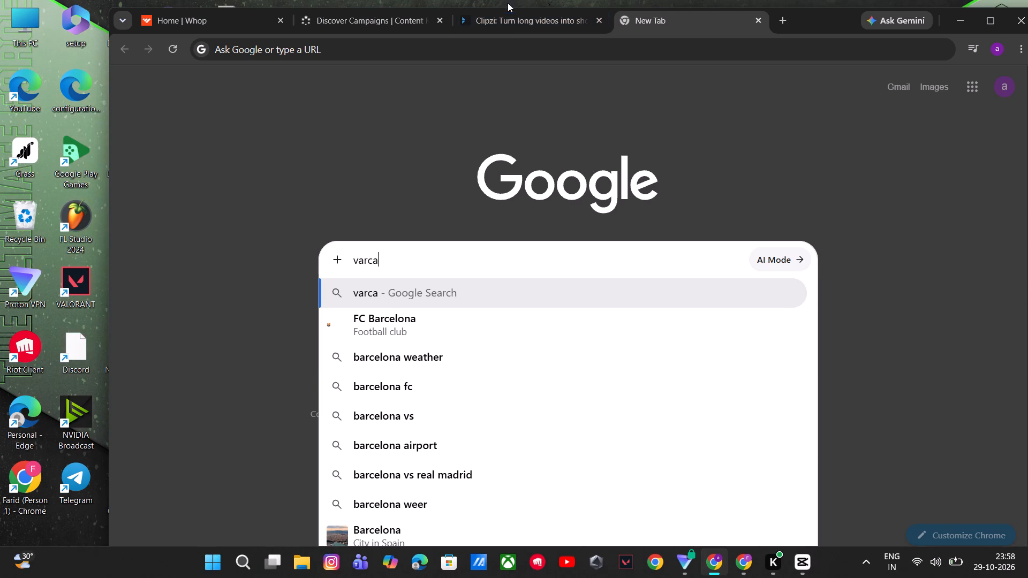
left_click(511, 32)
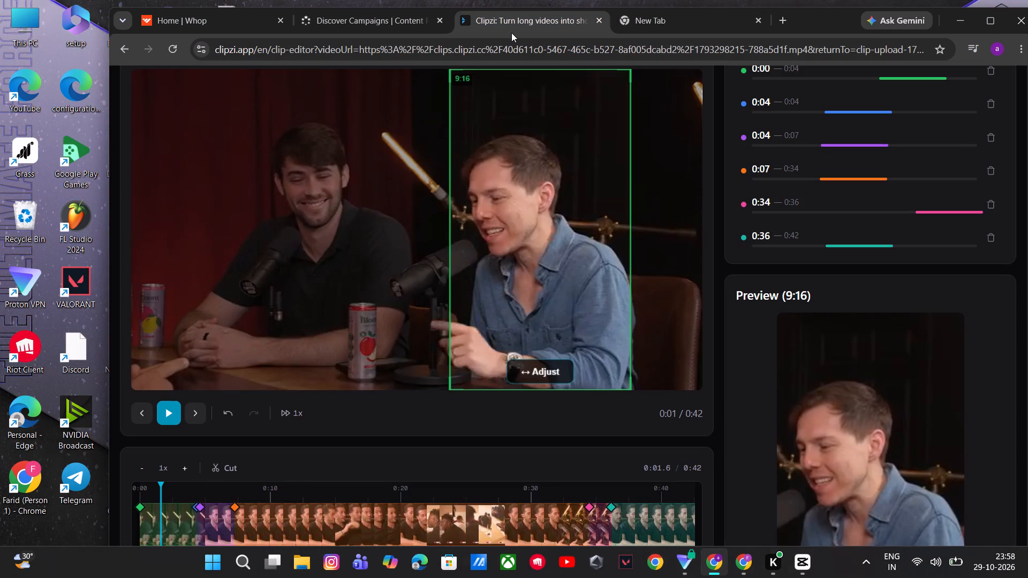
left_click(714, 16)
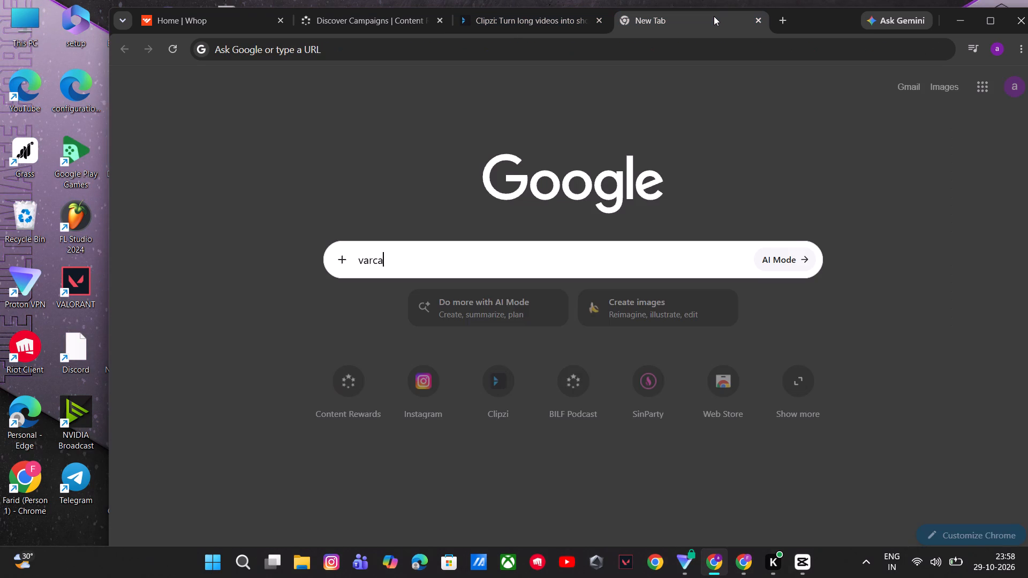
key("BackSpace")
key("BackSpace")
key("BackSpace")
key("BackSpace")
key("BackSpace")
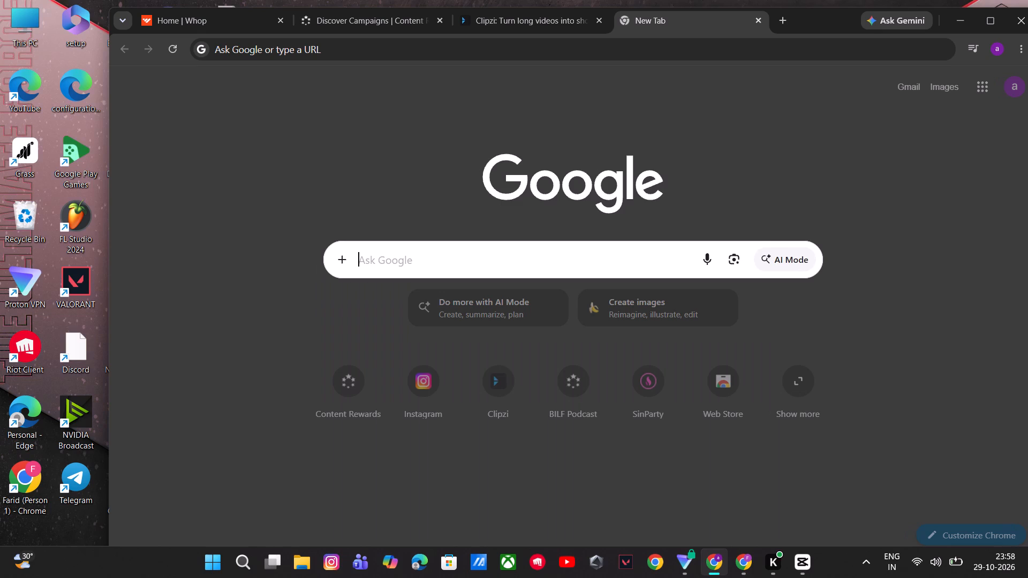
Search Google for "9:16 black ground" and show the image results.
key("9")
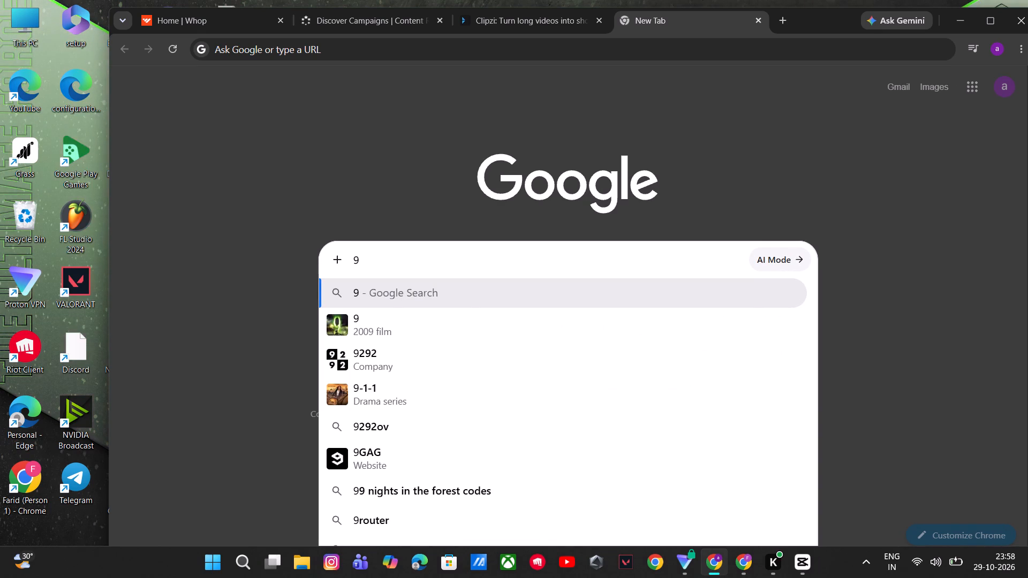
key("semicolon")
key("BackSpace")
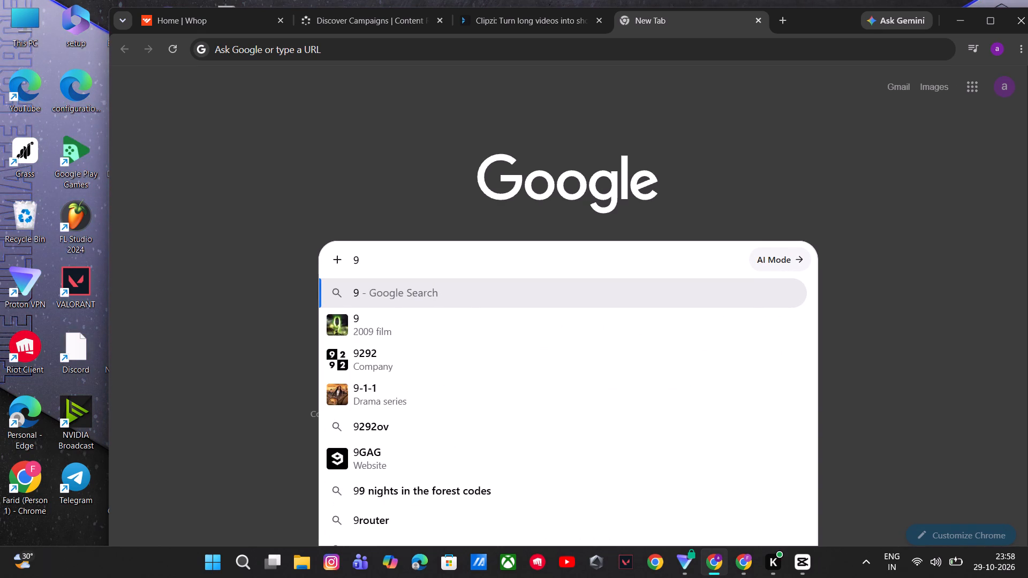
key("shift+colon")
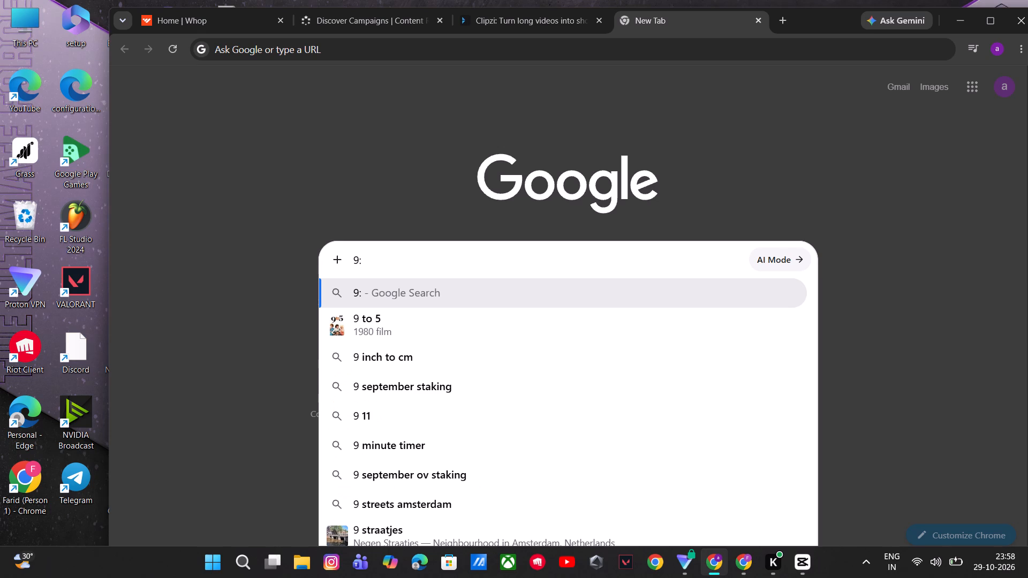
type("16")
key("space")
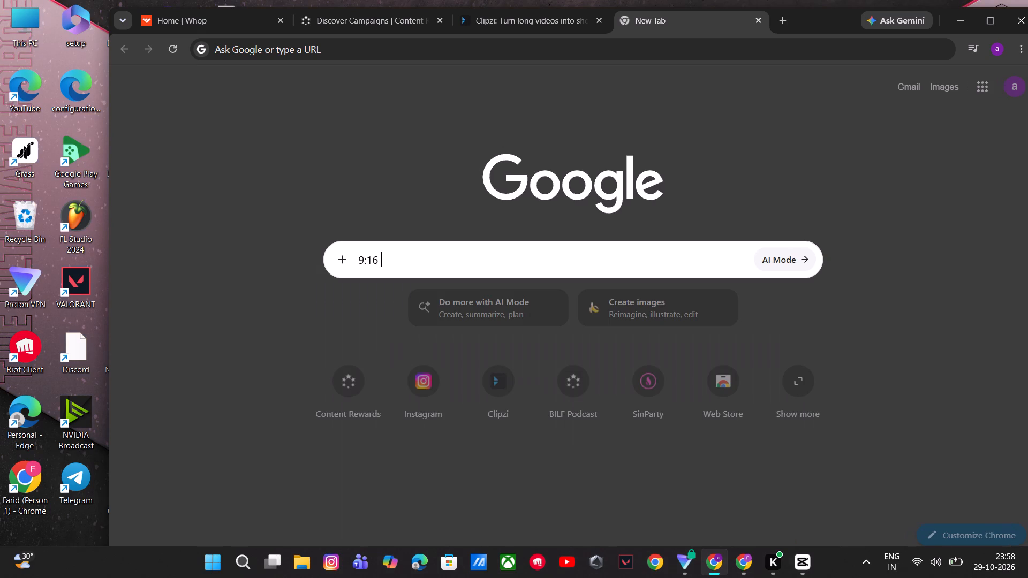
type("blac")
key("k")
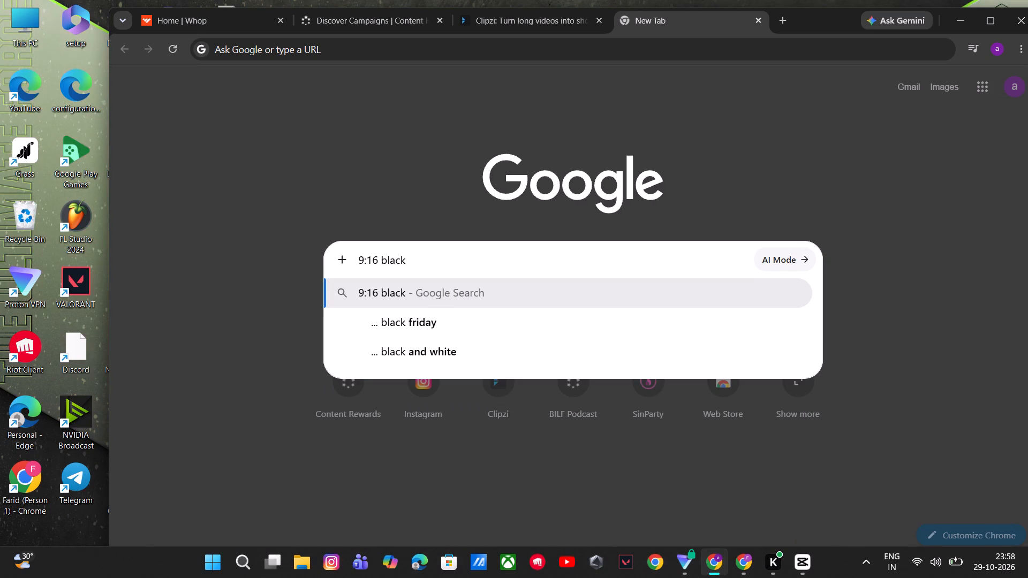
key("space")
key("g")
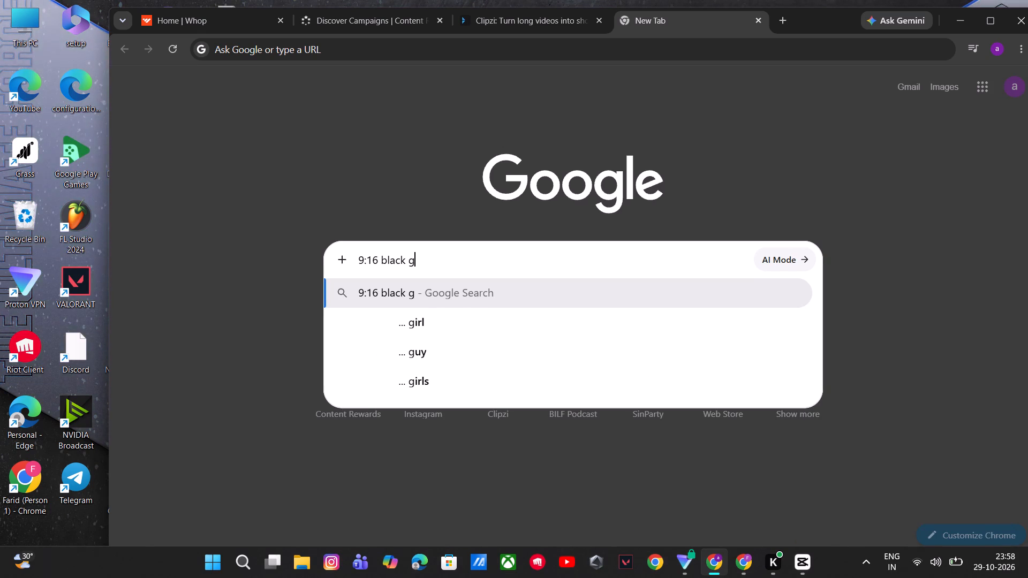
type("roun")
key("d")
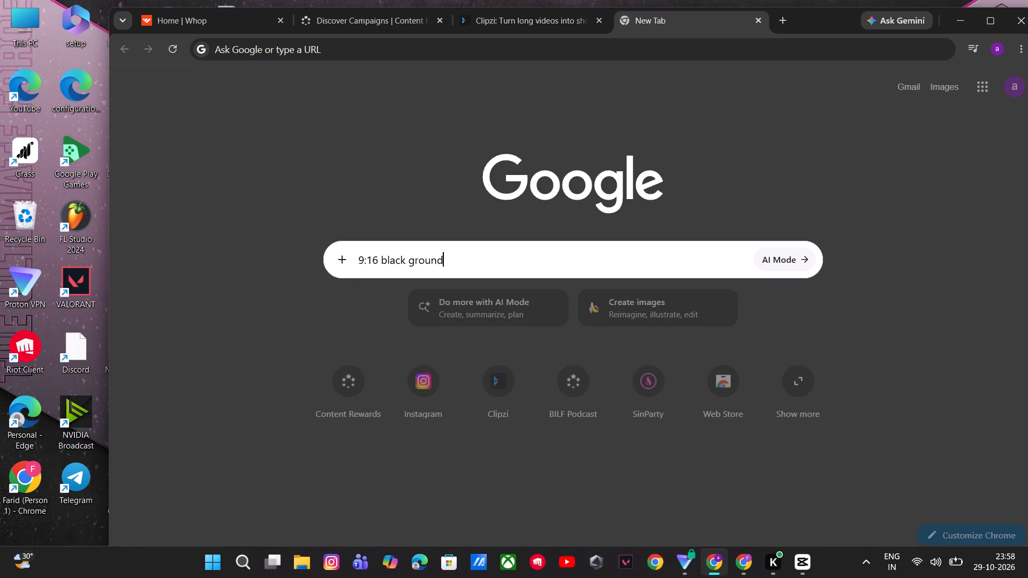
key("Return")
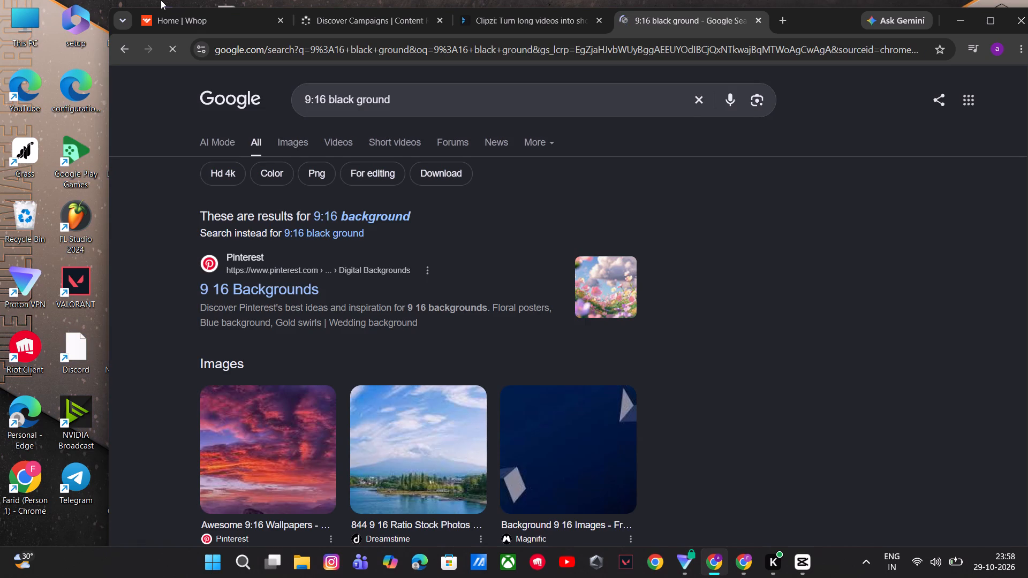
left_click(294, 142)
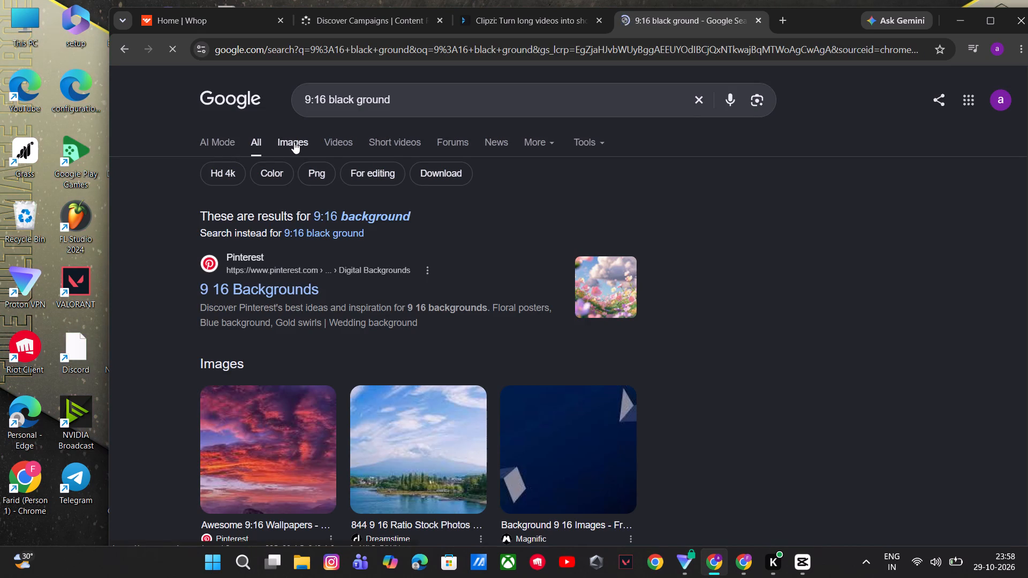
Save the black-to-dark-blue "14k ultra HD 9 16 ratio wallpapera" image to Downloads as a JPEG named images.
scroll(545, 367, "down", 1)
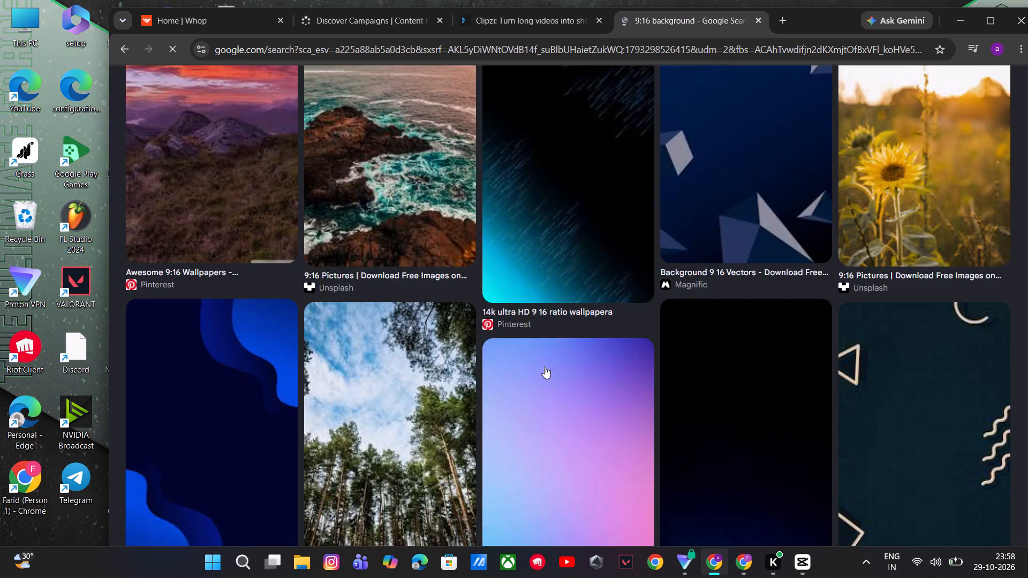
scroll(545, 367, "up", 1)
scroll(545, 367, "down", 2)
right_click(769, 285)
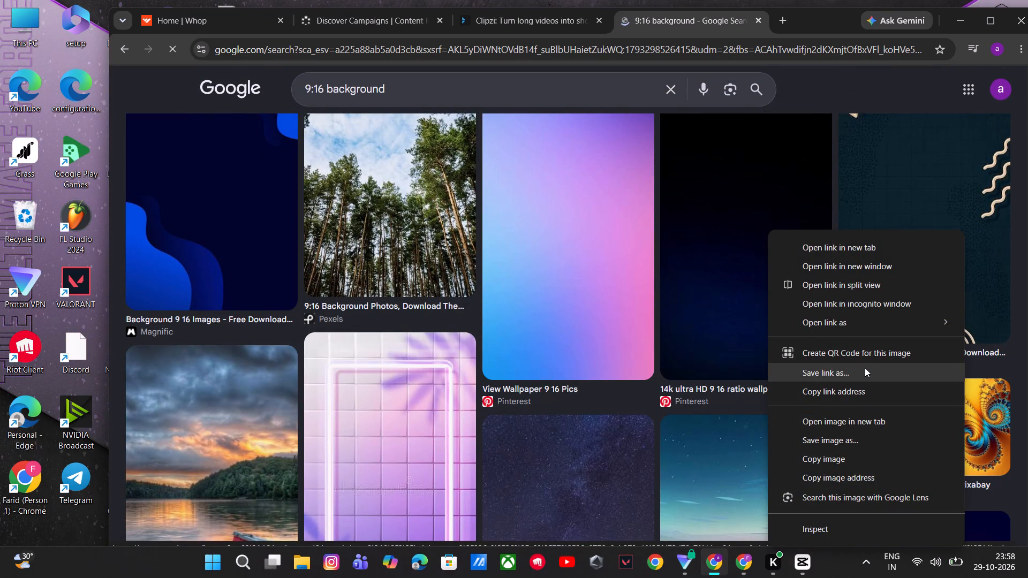
left_click(873, 435)
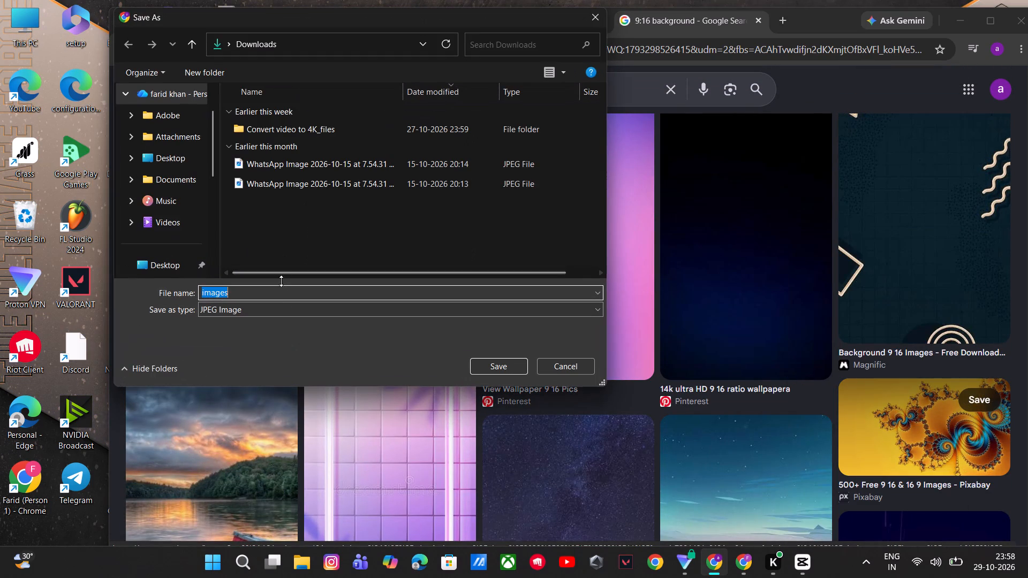
left_click(482, 369)
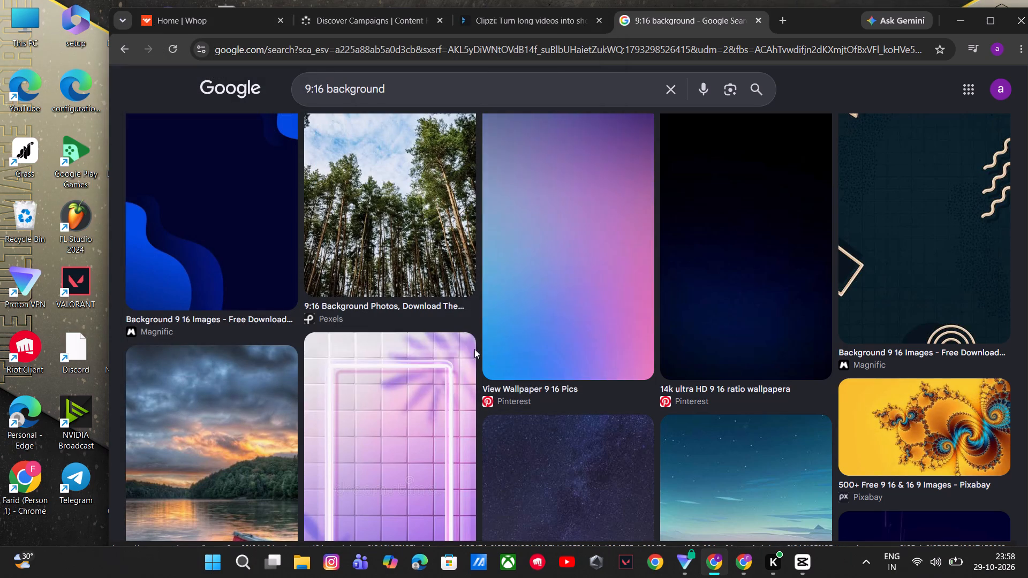
Switch to CapCut, dismiss the environment test and the Pro offer, and create a new project.
left_click(807, 572)
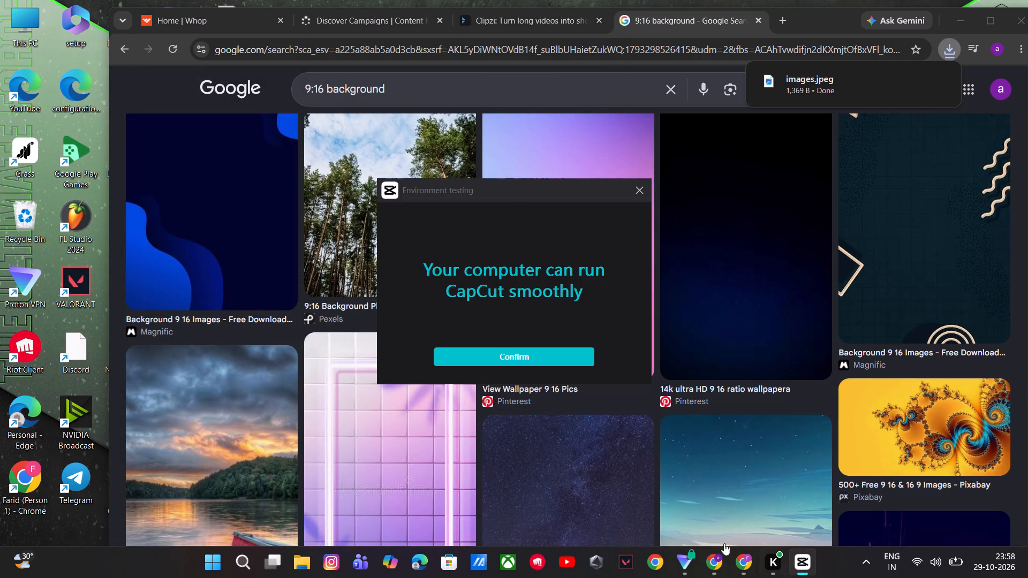
left_click(510, 355)
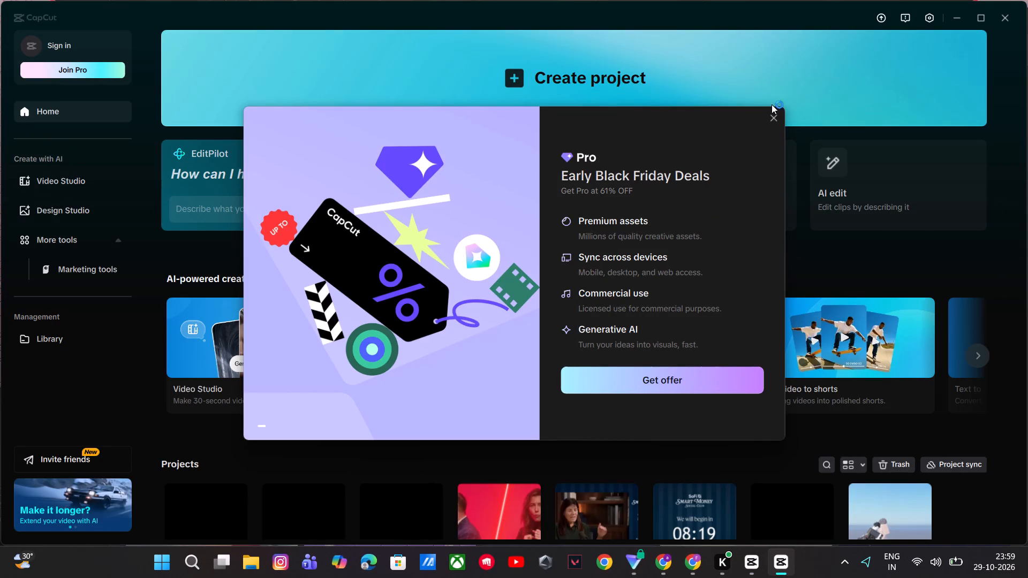
left_click(772, 109)
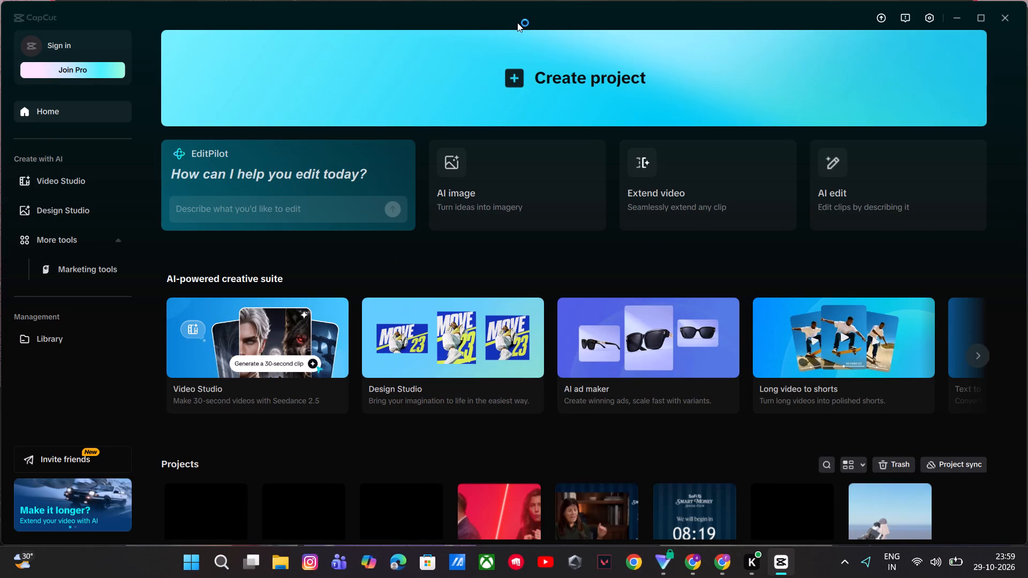
left_click(526, 88)
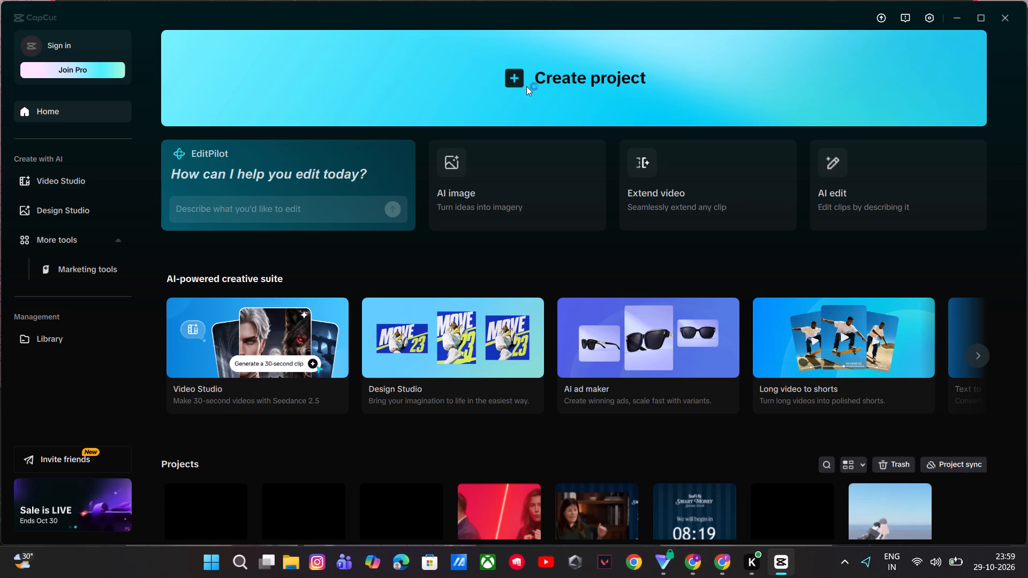
left_click(596, 85)
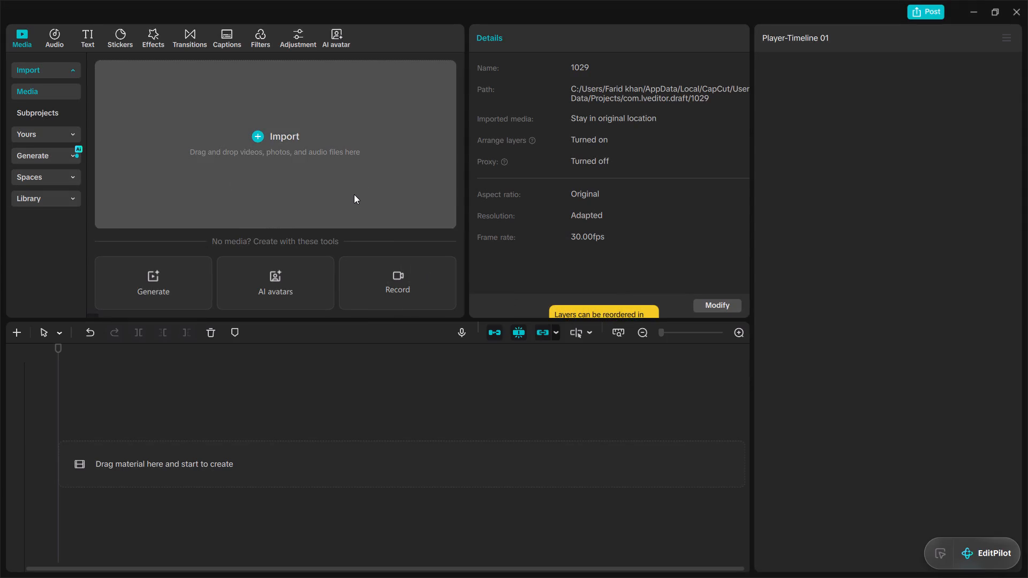
Import the images JPEG file from the Downloads folder into the project media.
left_click(354, 196)
left_click(321, 168)
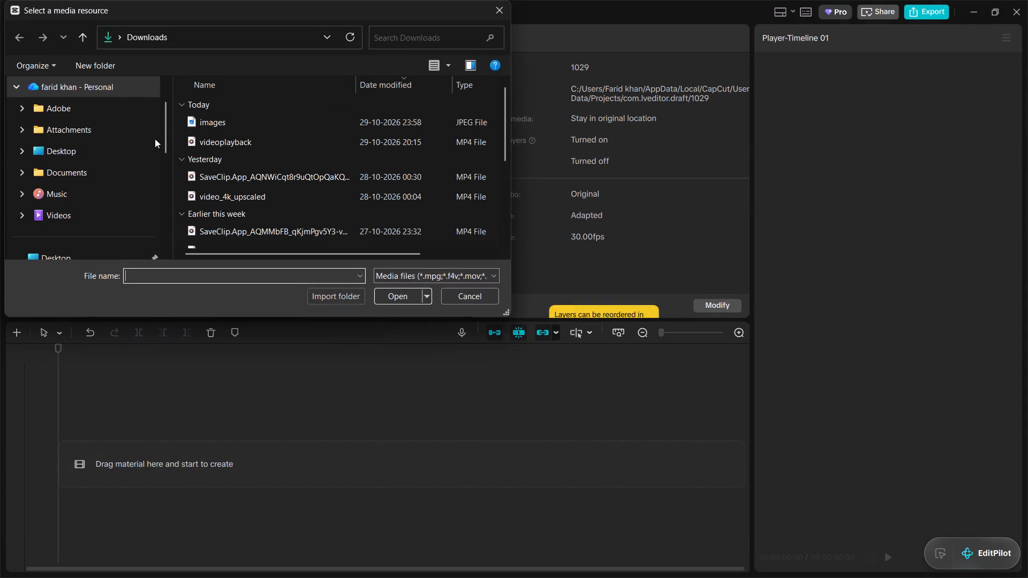
left_click(217, 115)
left_click(385, 296)
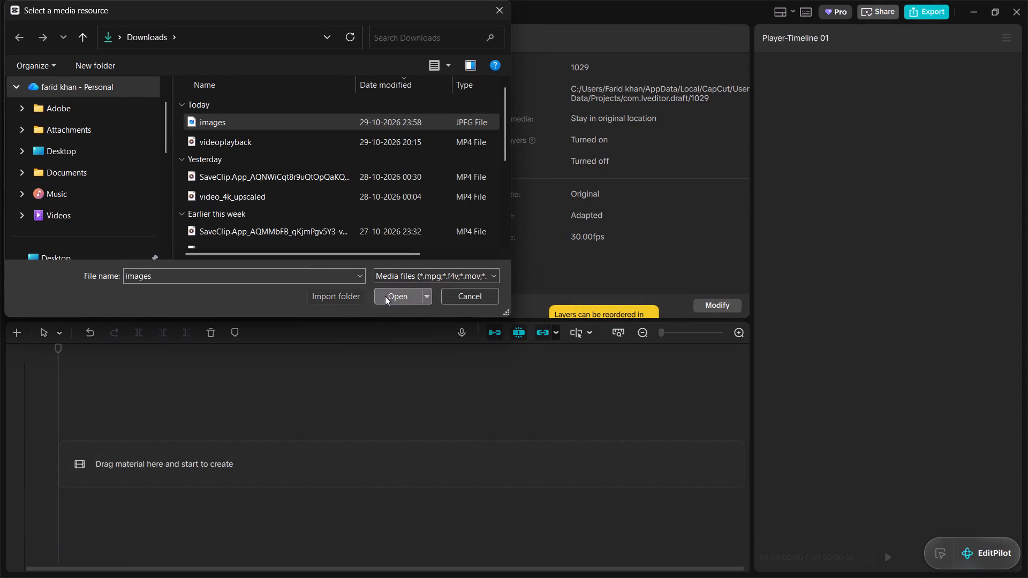
Place images.jpeg at the start of the main timeline track and dismiss the keyboard shortcut conflict notice.
left_click_drag(147, 132, 230, 397)
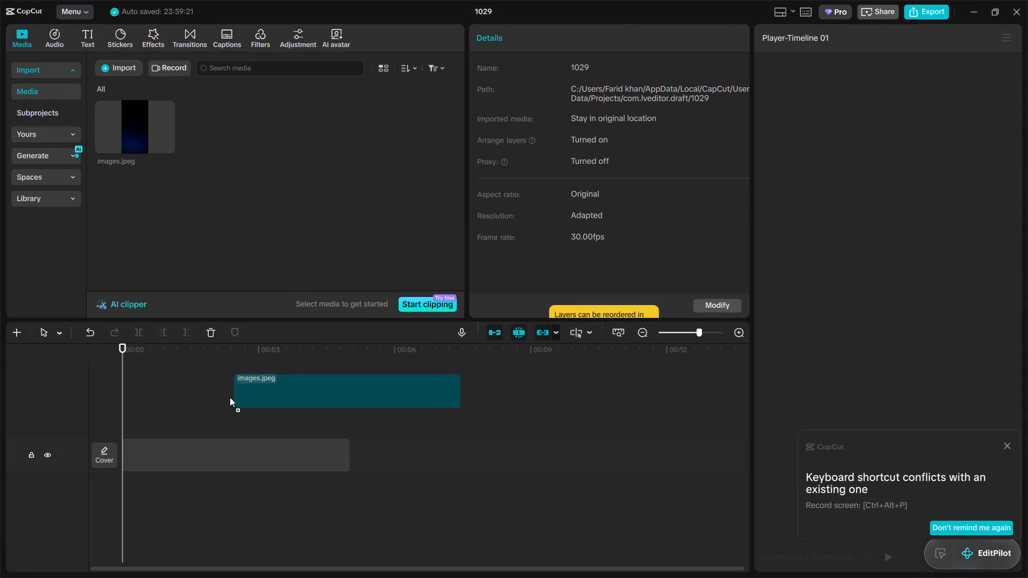
left_click_drag(230, 397, 140, 444)
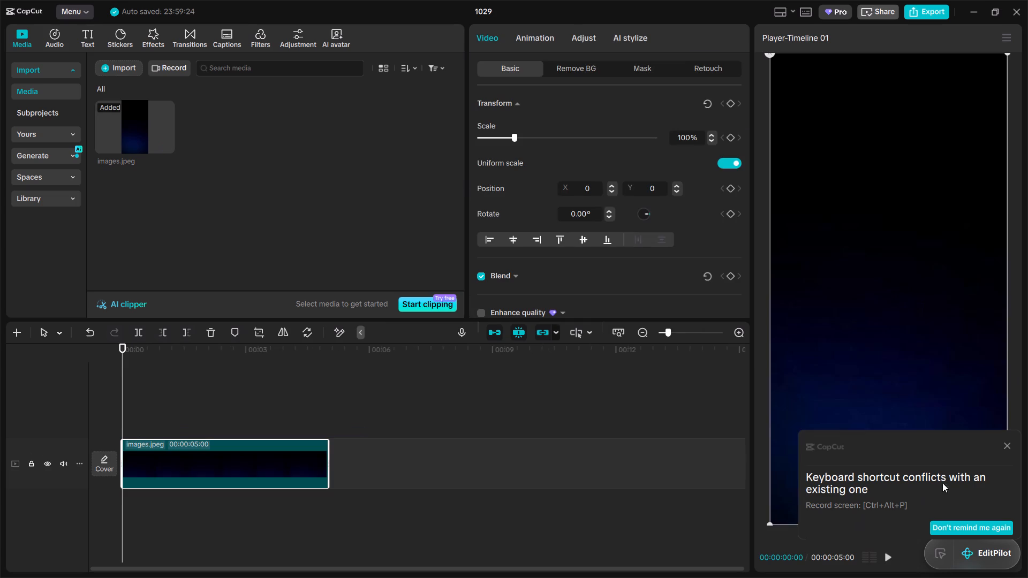
left_click(1007, 444)
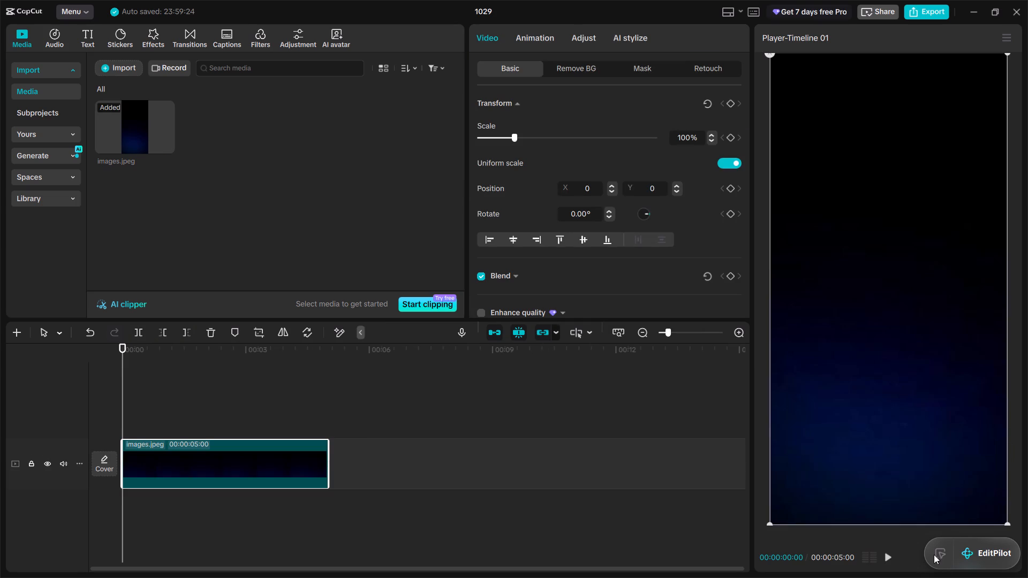
Enlarge the images.jpeg background to 114% scale so it overfills the vertical frame.
left_click_drag(1010, 521, 1002, 544)
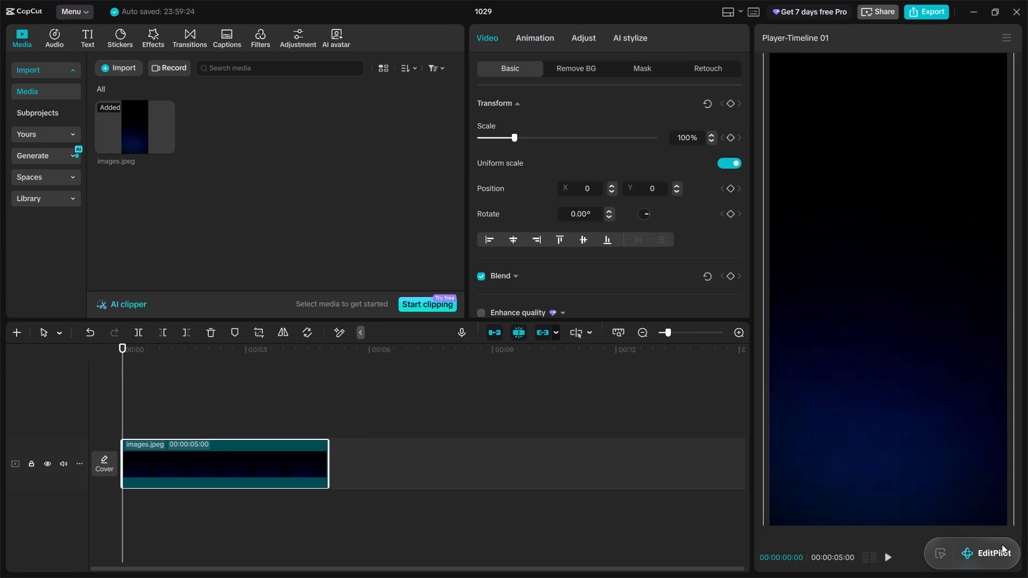
left_click_drag(1002, 544, 981, 508)
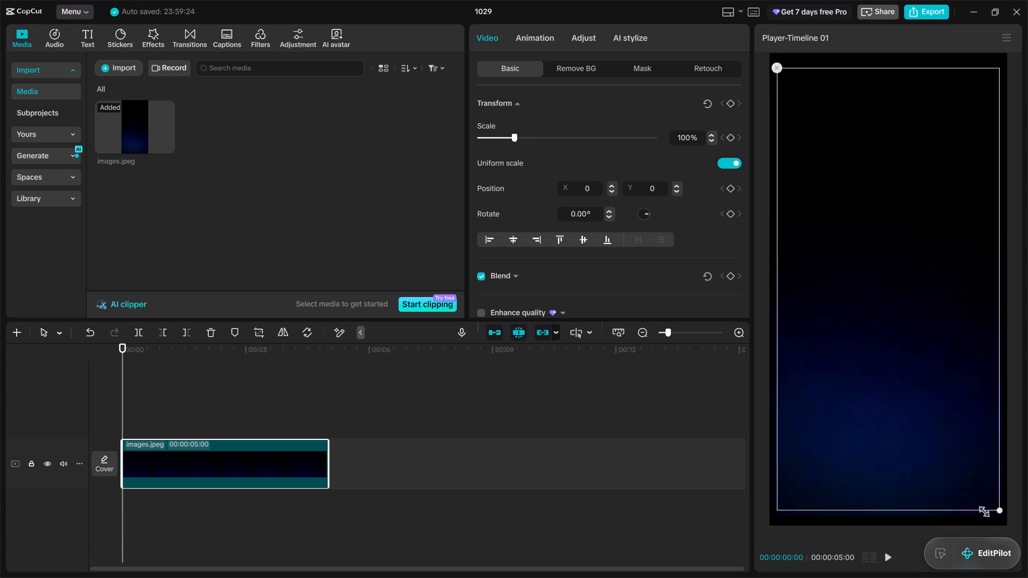
left_click_drag(981, 508, 1027, 577)
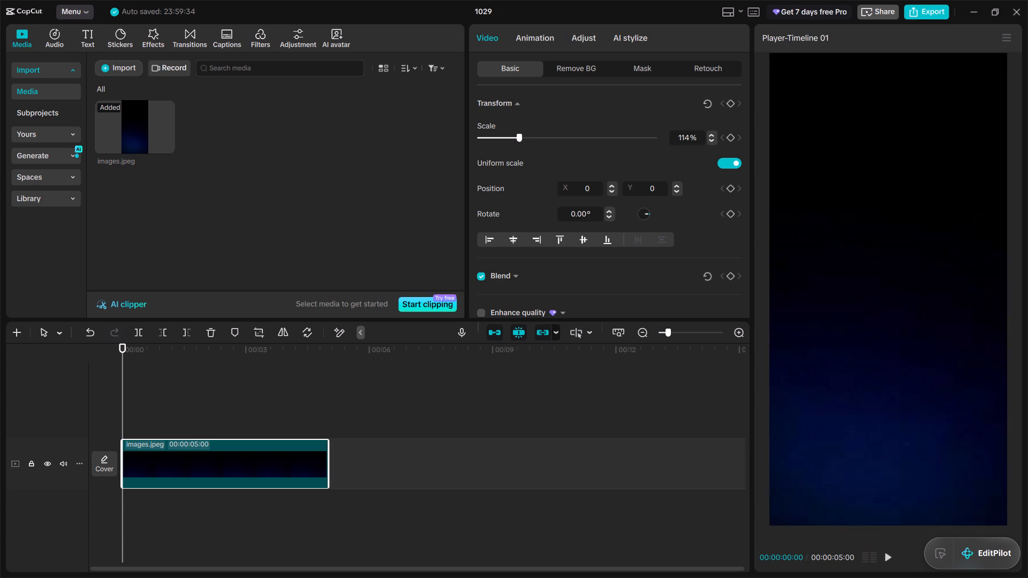
Import the videoplayback MP4 file from the Downloads folder into the project media.
left_click(114, 71)
left_click(128, 95)
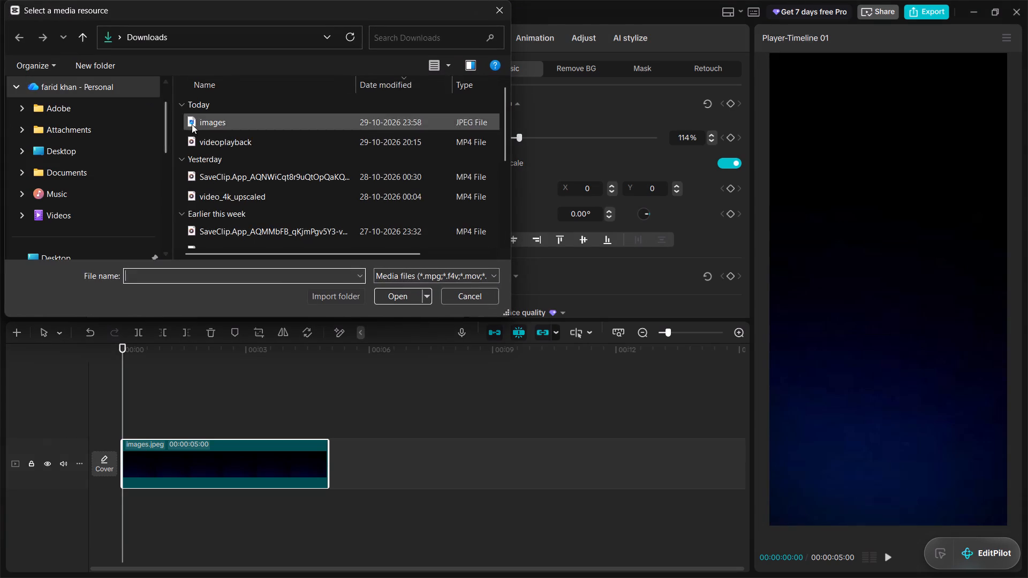
left_click(197, 141)
left_click(411, 291)
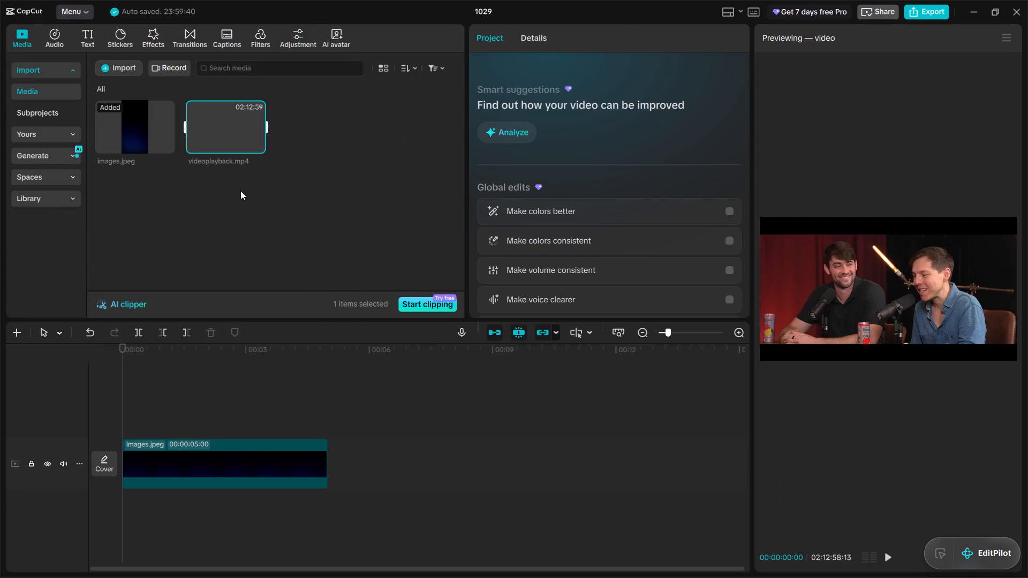
Place videoplayback.mp4 on a new track above the background image at the start of the timeline and play it briefly.
left_click_drag(232, 121, 123, 428)
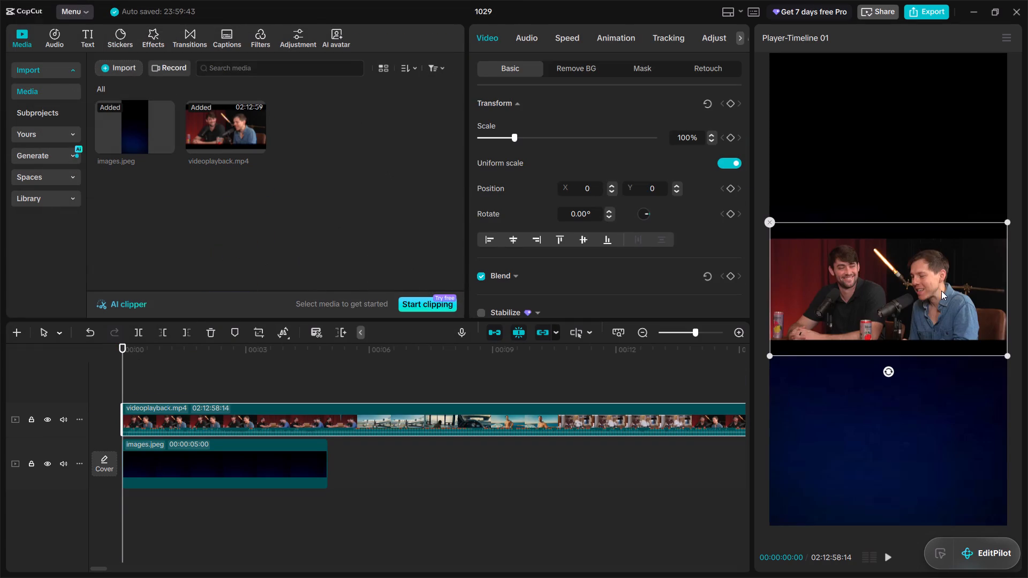
key("space")
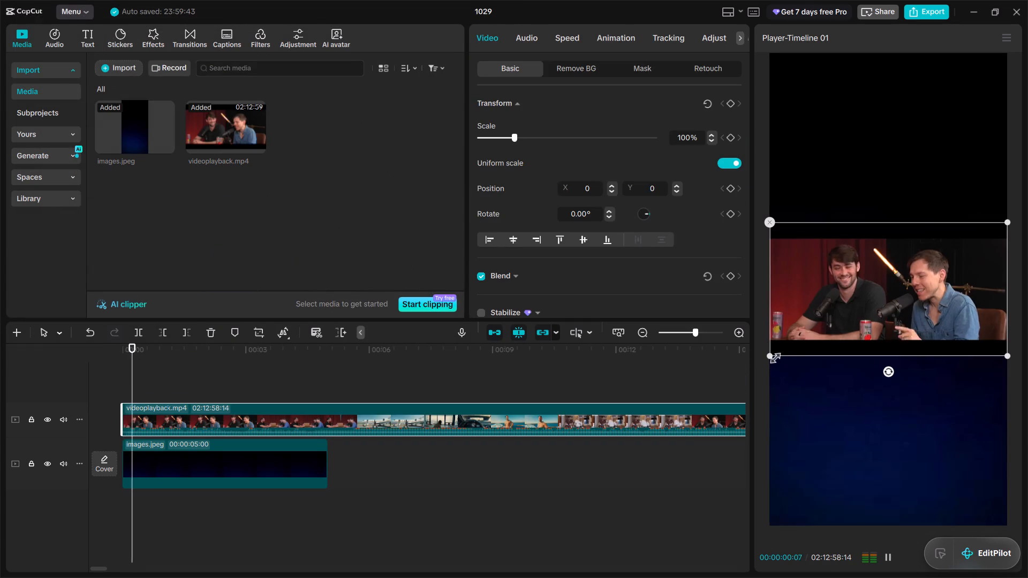
key("space")
Scale the videoplayback.mp4 clip to 423% and shift it to X -1407, Y 0, framing the man in the denim shirt.
left_click_drag(773, 354, 754, 369)
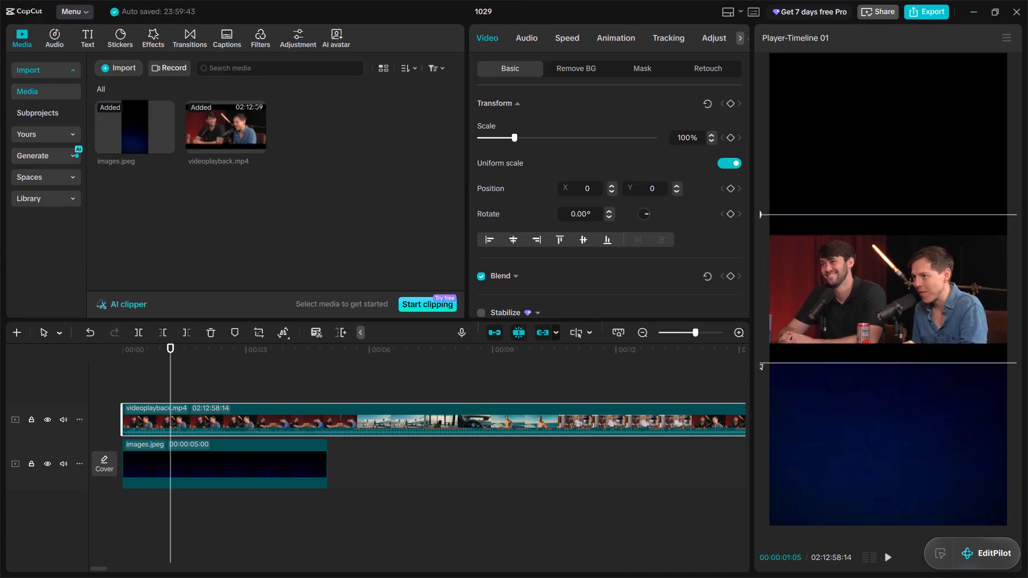
left_click_drag(754, 369, 282, 577)
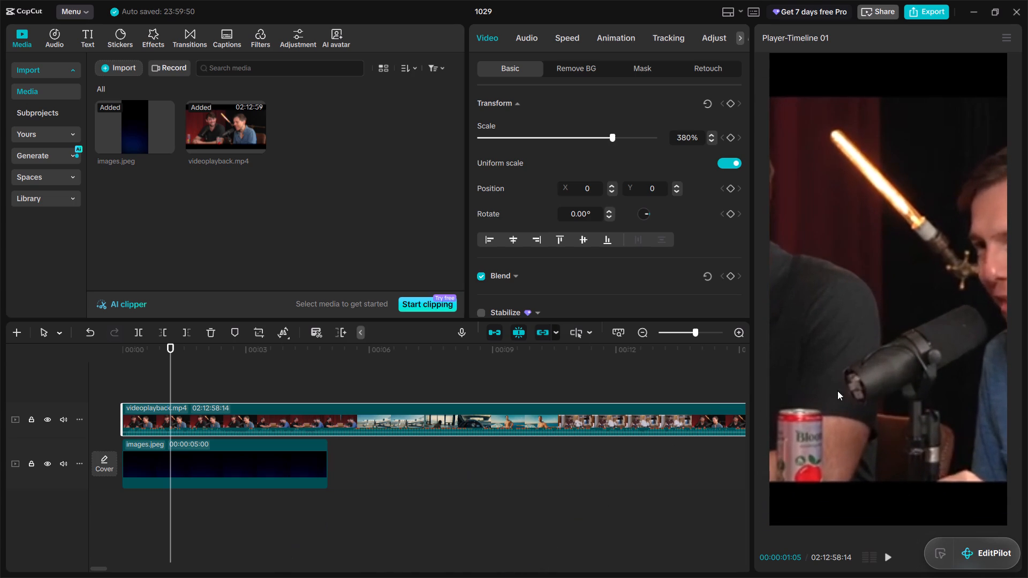
left_click_drag(992, 316, 835, 320)
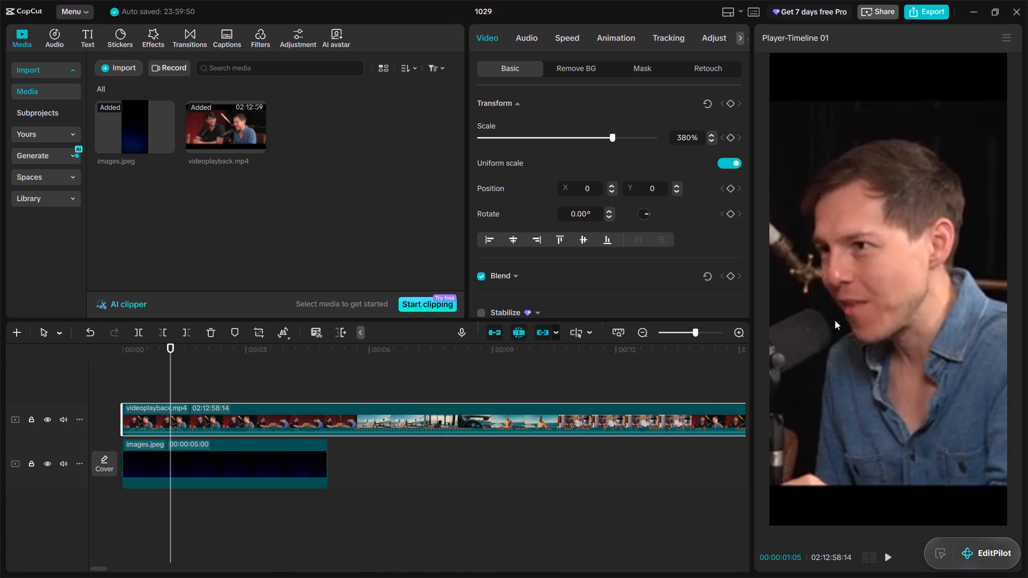
left_click_drag(835, 320, 836, 315)
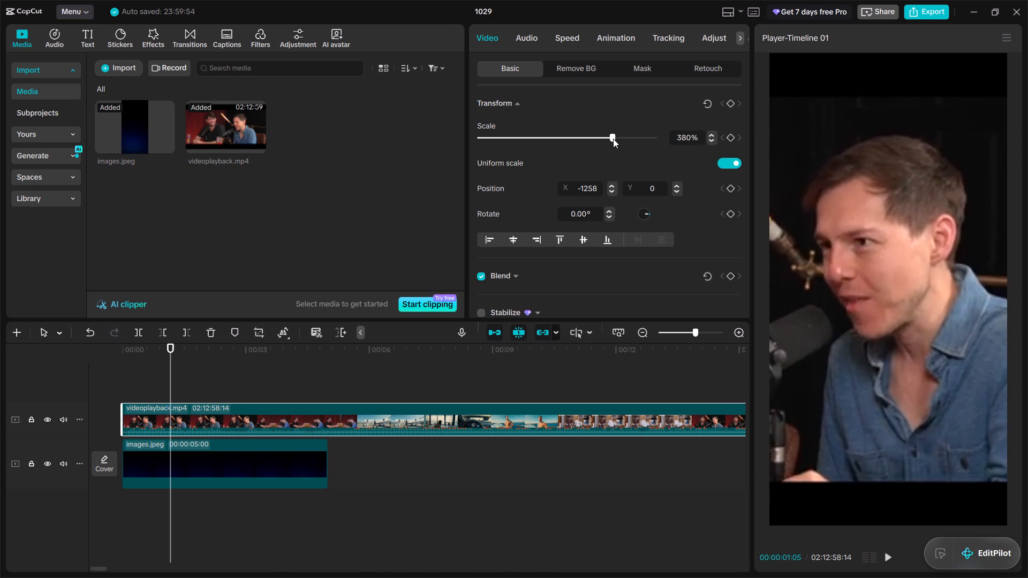
left_click_drag(613, 139, 626, 122)
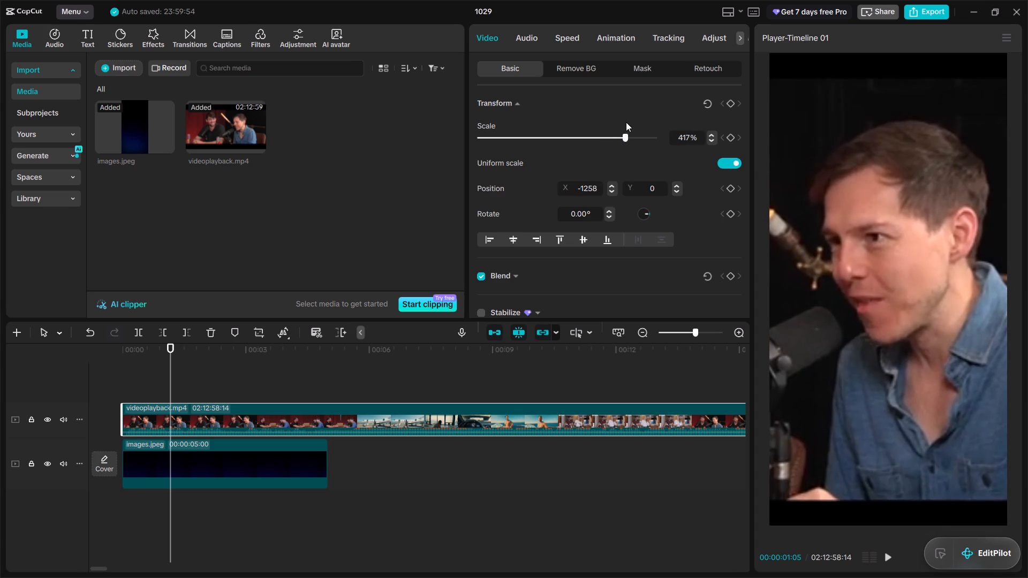
left_click_drag(626, 122, 628, 123)
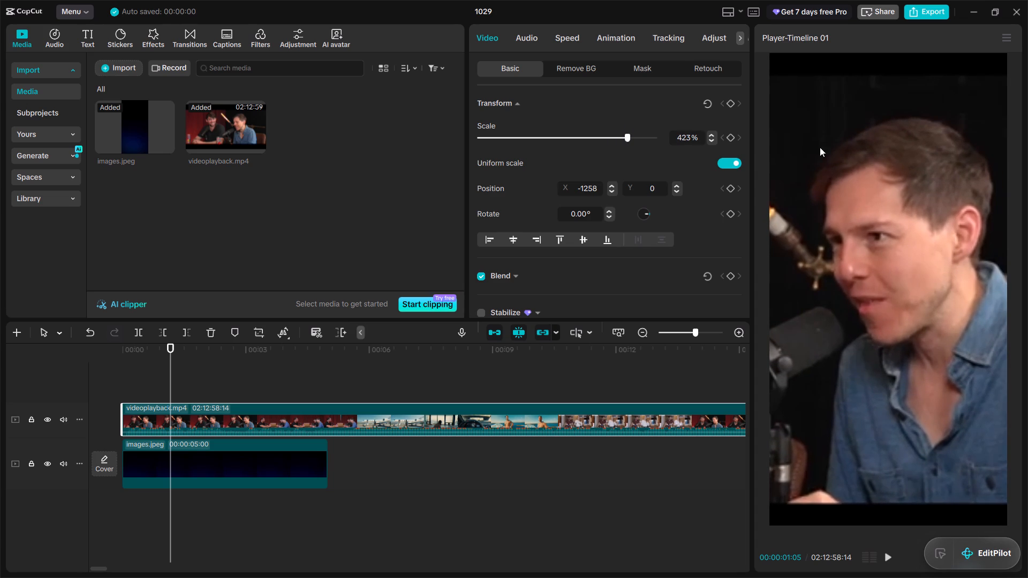
left_click_drag(889, 201, 870, 197)
Split videoplayback.mp4 at 00:00:02:28, just before the shot changes to the wide table view.
key("space")
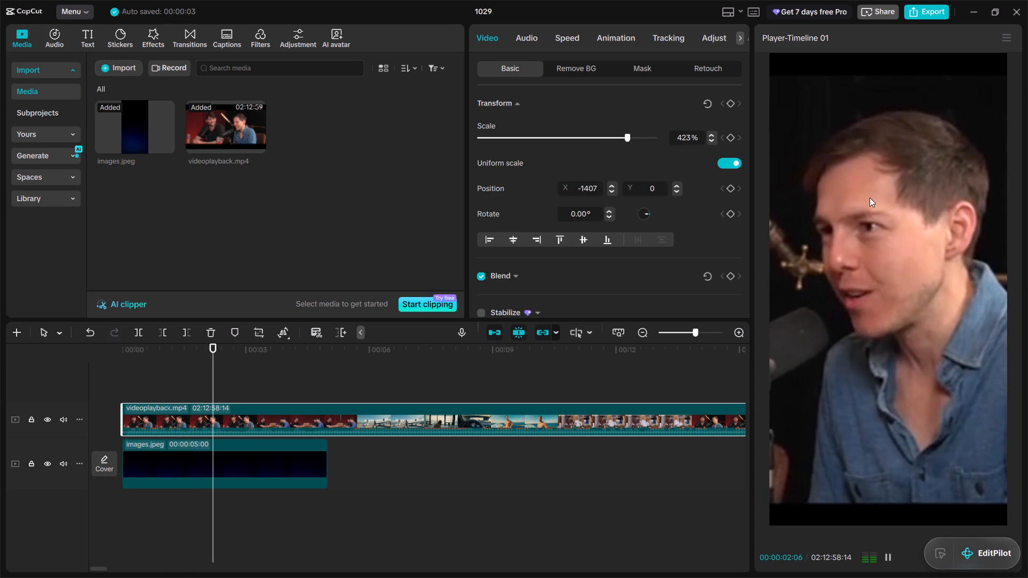
key("space")
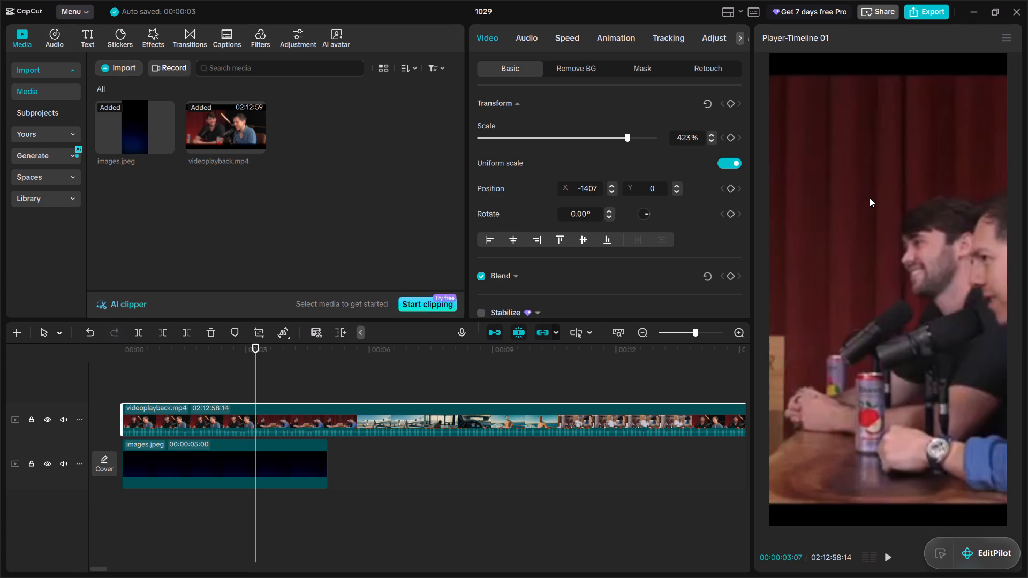
key("Left")
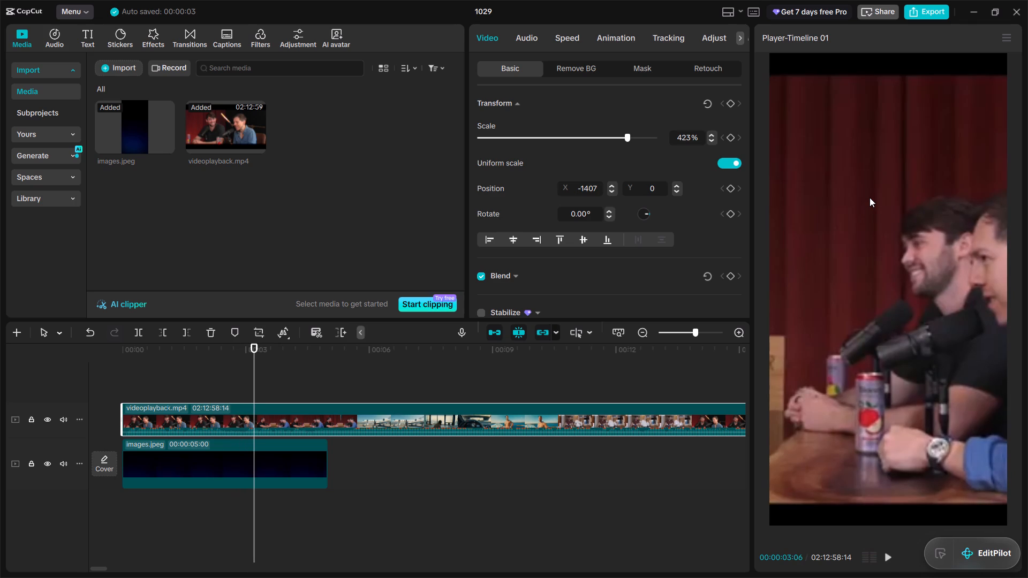
key("Left")
key("Left")
key("Left")
key("Left")
key("Left")
key("Left")
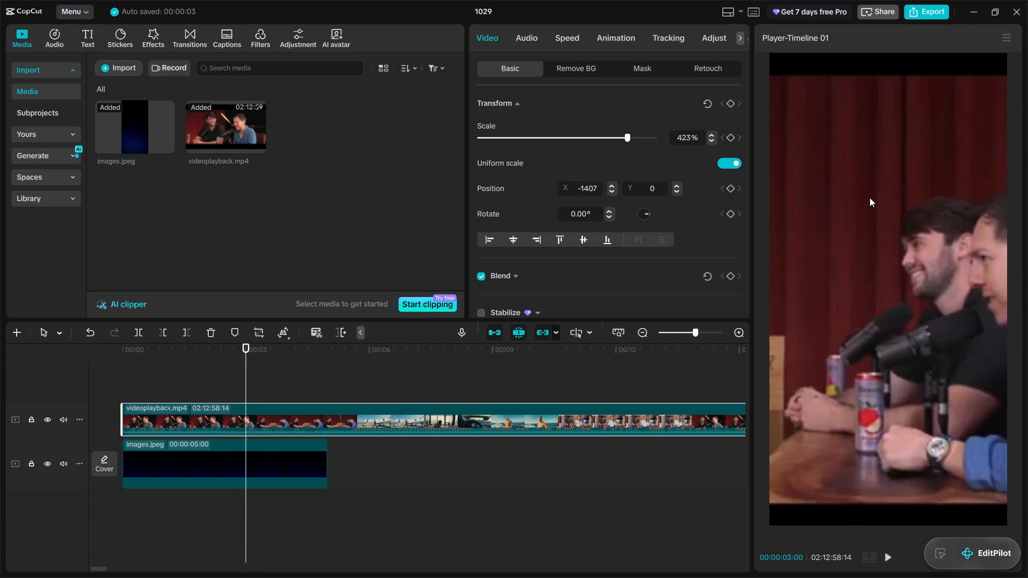
key("Left")
key("Left")
key("Left")
key("Right")
key("Right")
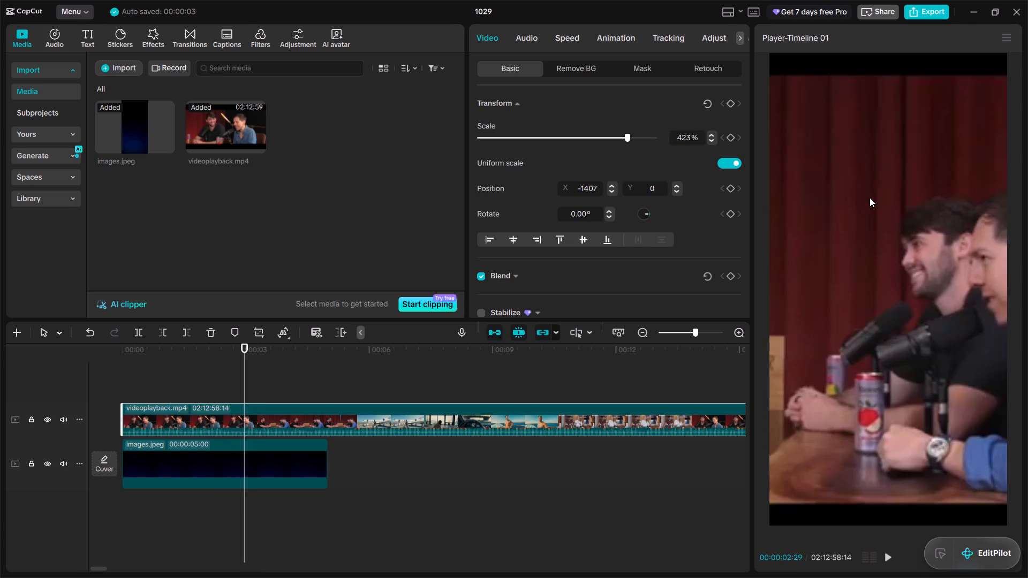
key("Left")
key("Right")
key("Left")
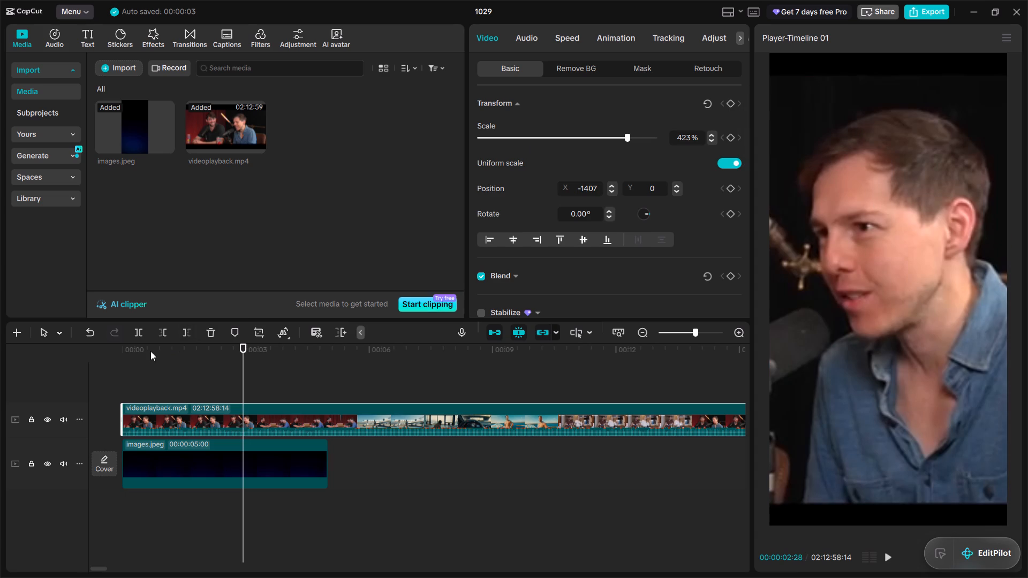
left_click(143, 334)
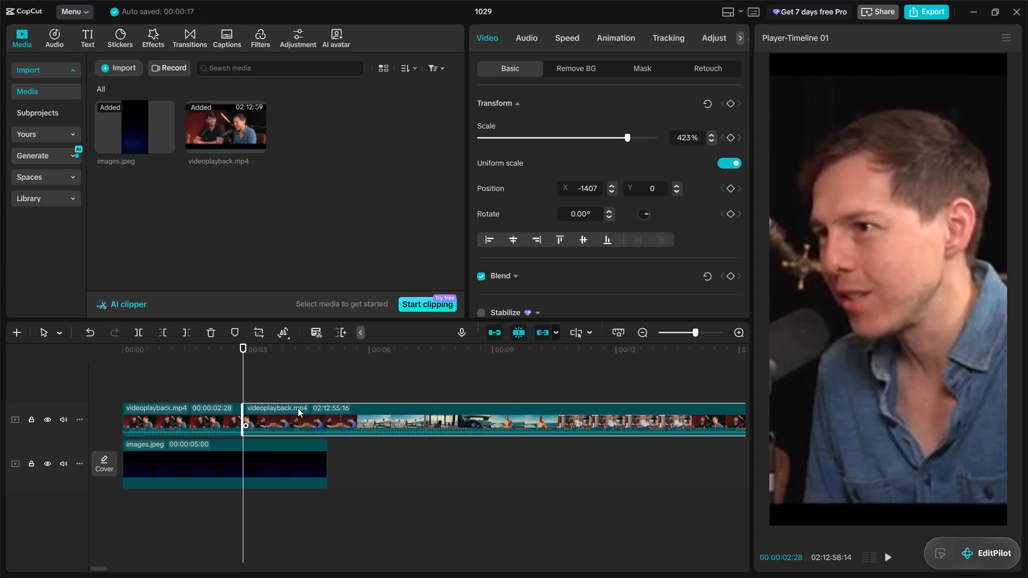
Reposition the second videoplayback.mp4 segment to X 2459, Y 0, framing the man in the black shirt speaking into the microphone.
key("Right")
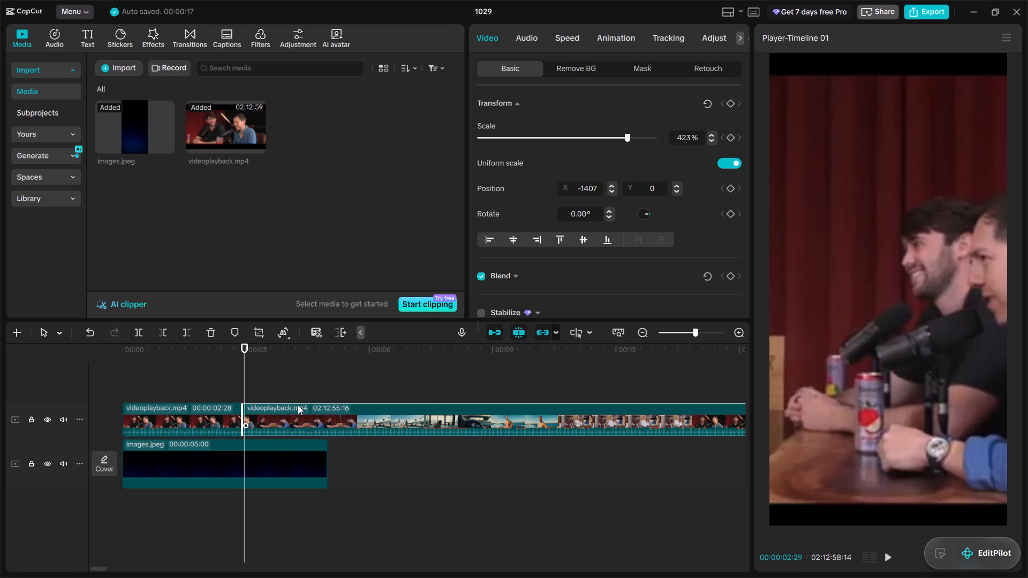
left_click_drag(888, 326, 1027, 323)
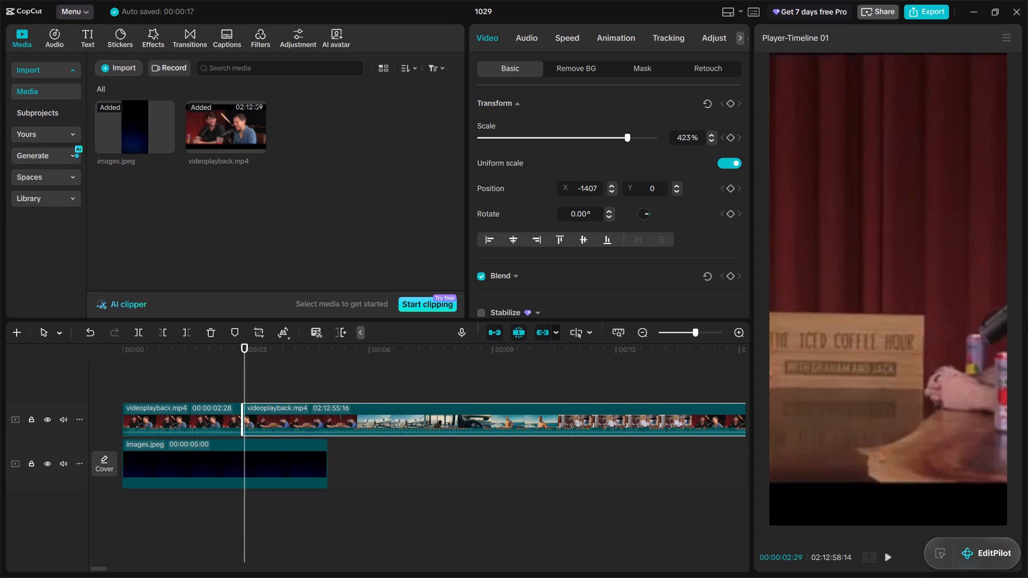
left_click_drag(1027, 323, 1027, 344)
left_click_drag(902, 307, 1027, 270)
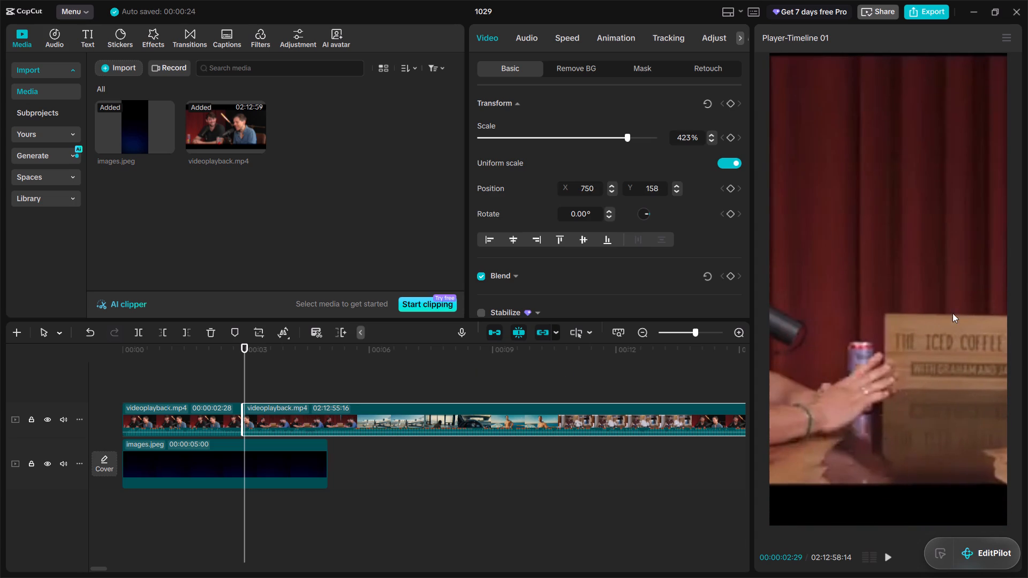
left_click_drag(910, 324, 1027, 347)
left_click_drag(897, 319, 964, 314)
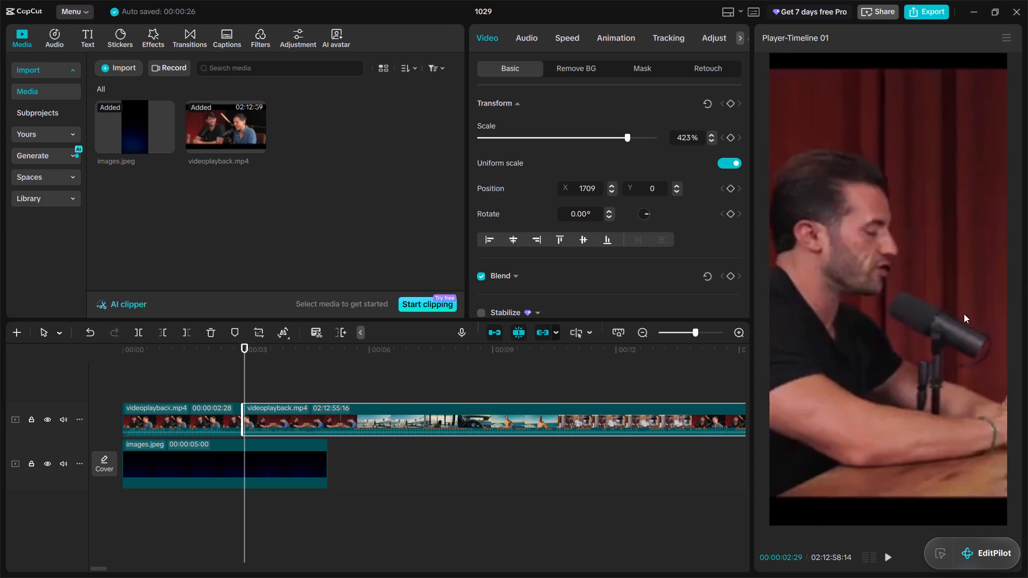
left_click_drag(964, 314, 1004, 321)
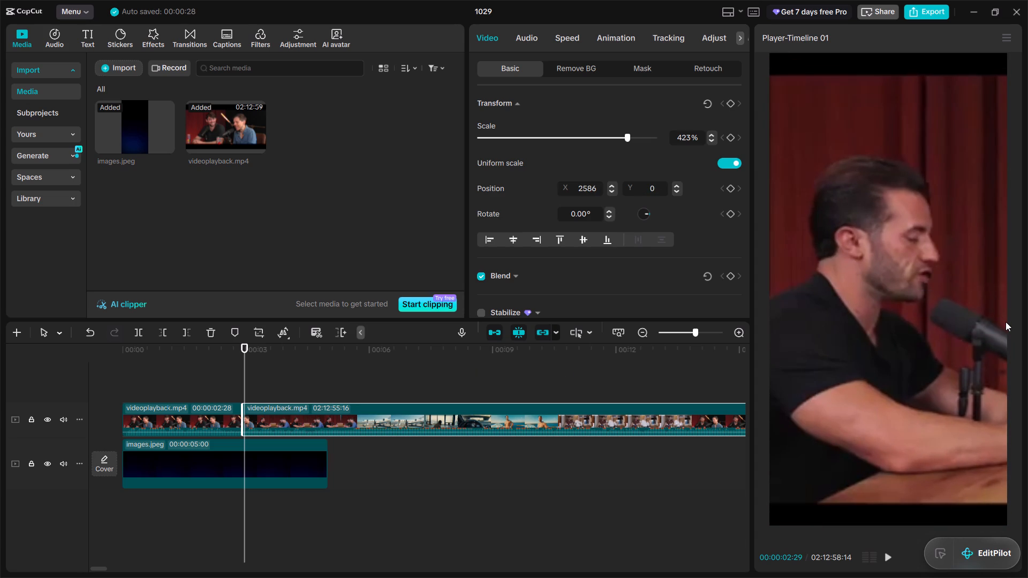
left_click_drag(957, 326, 936, 325)
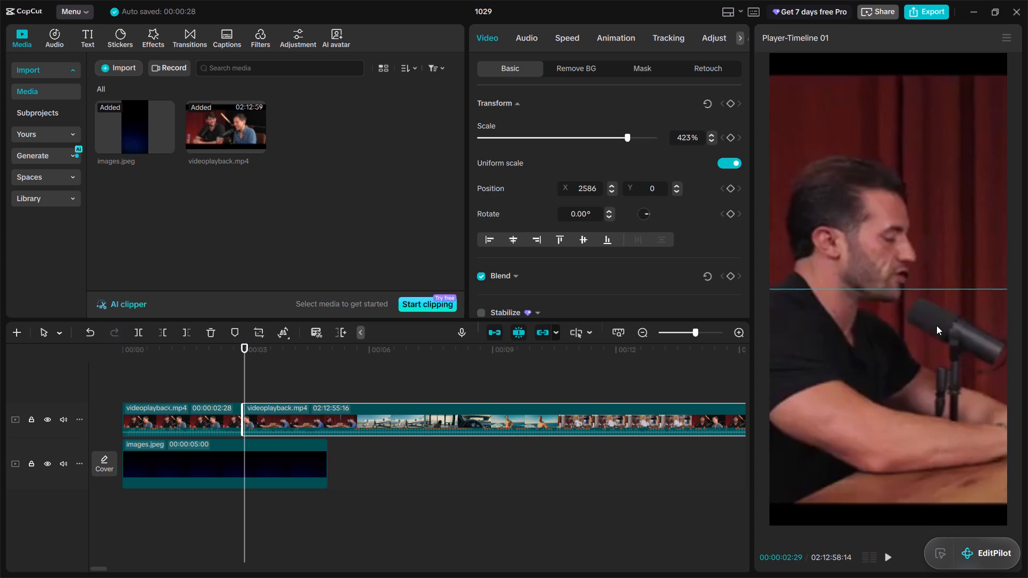
left_click_drag(936, 325, 942, 329)
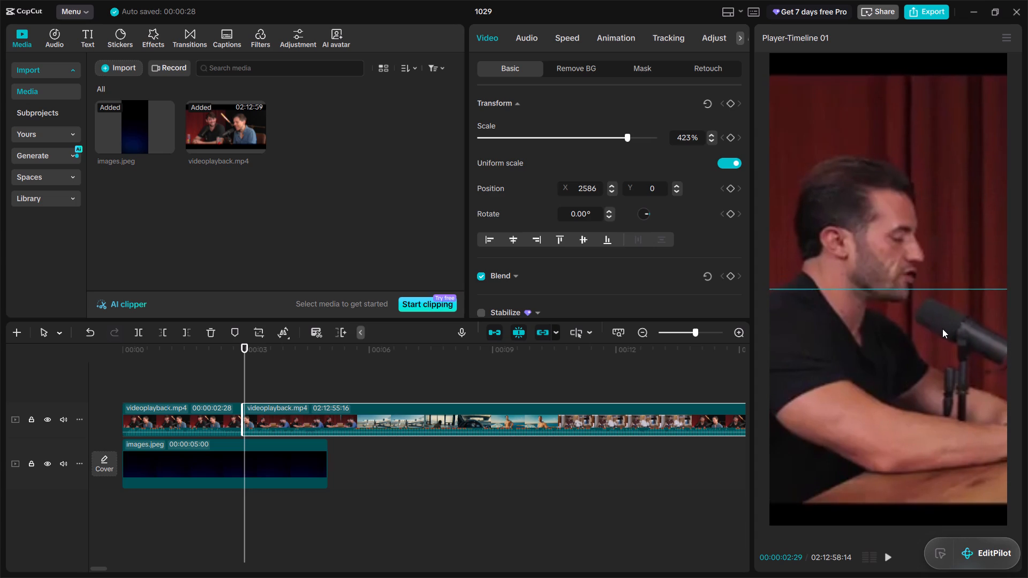
left_click_drag(942, 329, 941, 326)
Split the second videoplayback.mp4 segment at 00:00:05:14, where the red curtain wipes to the airplane shot.
key("space")
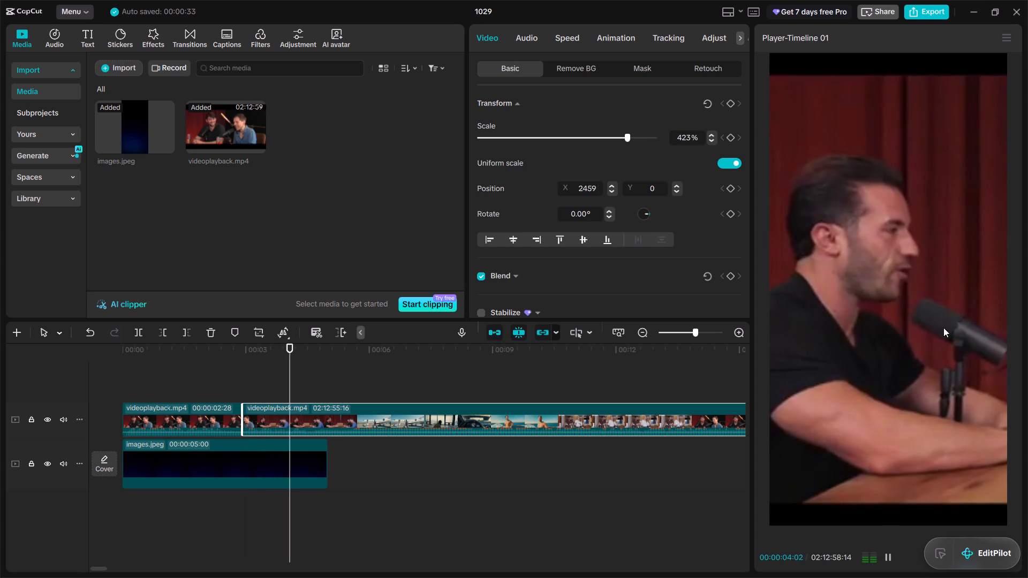
key("space")
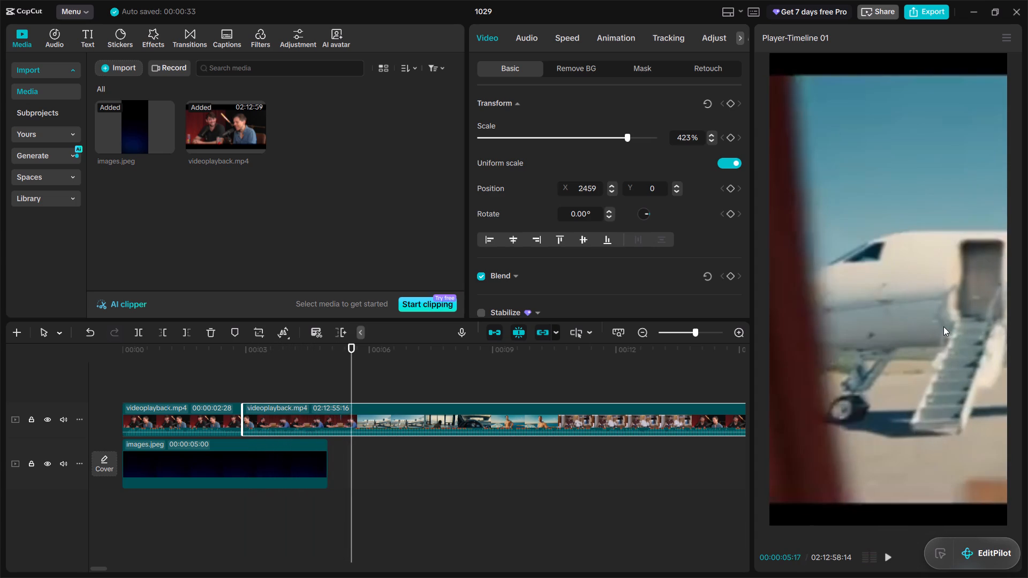
key("space")
key("space")
key("space")
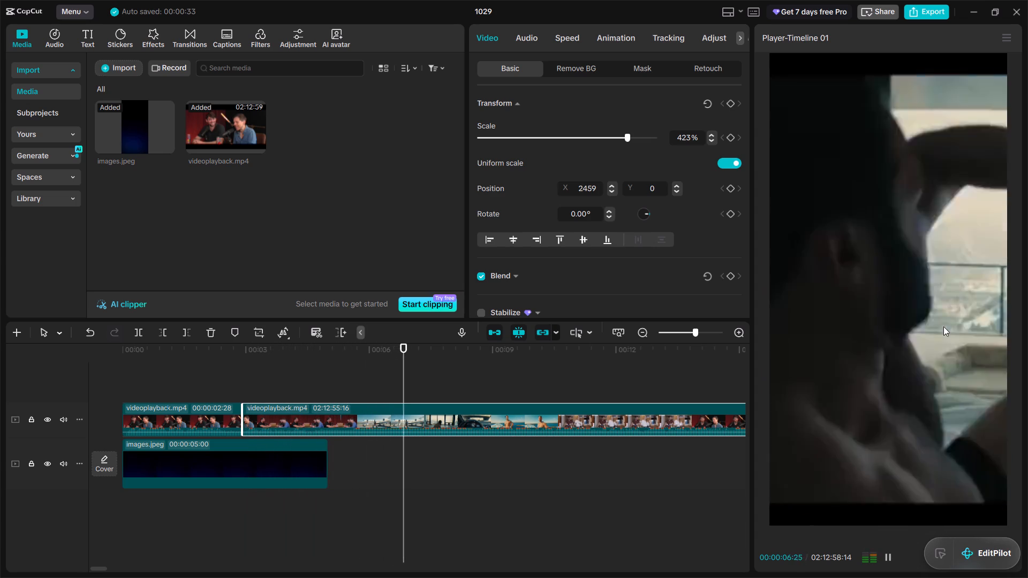
key("space")
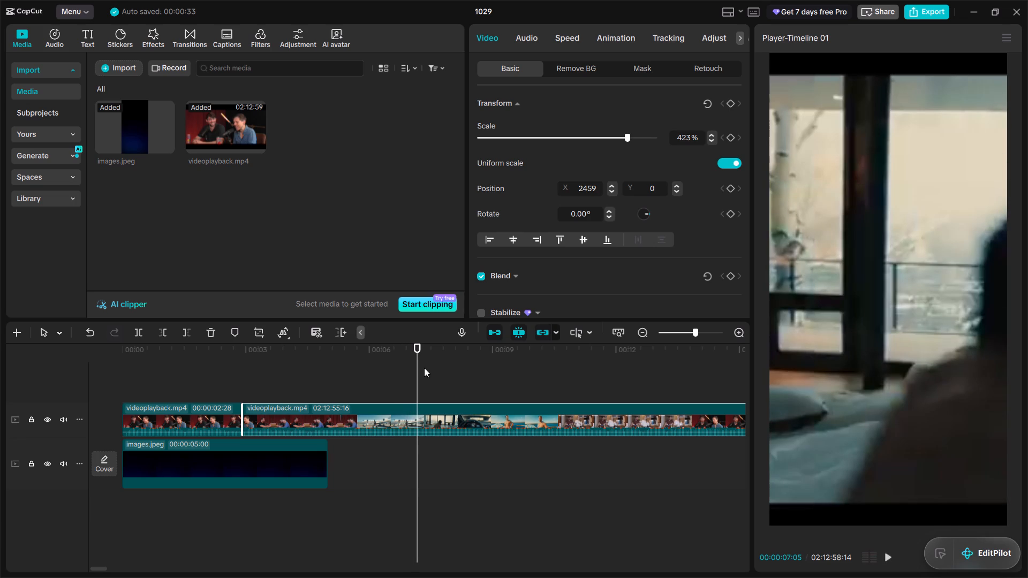
left_click_drag(417, 372, 333, 395)
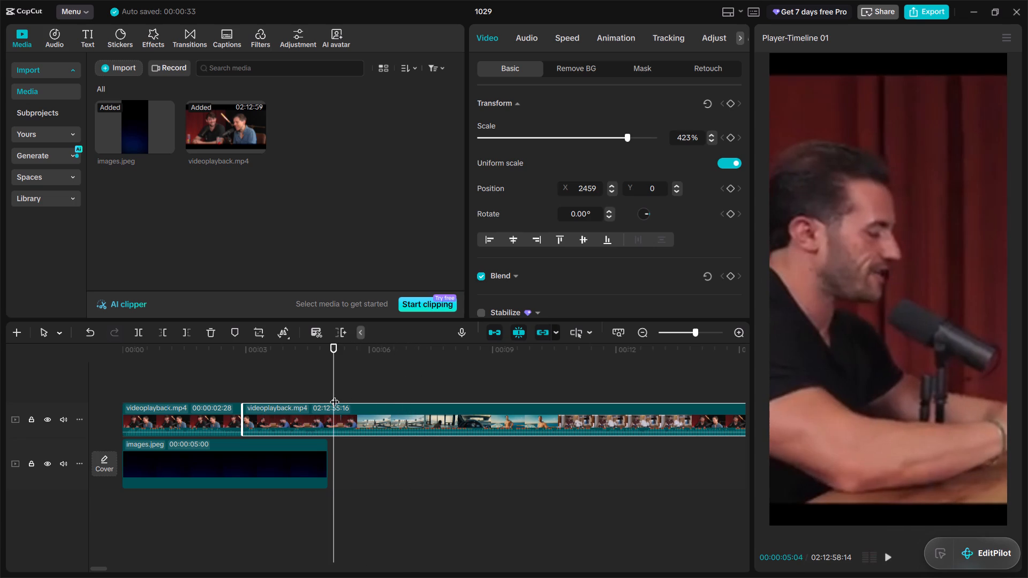
key("space")
key("space")
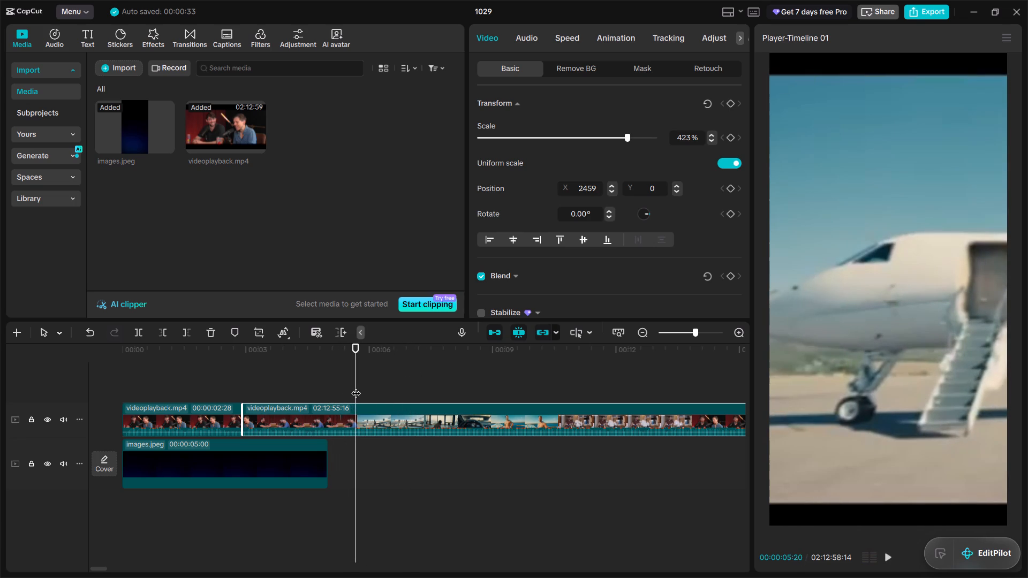
left_click(351, 387)
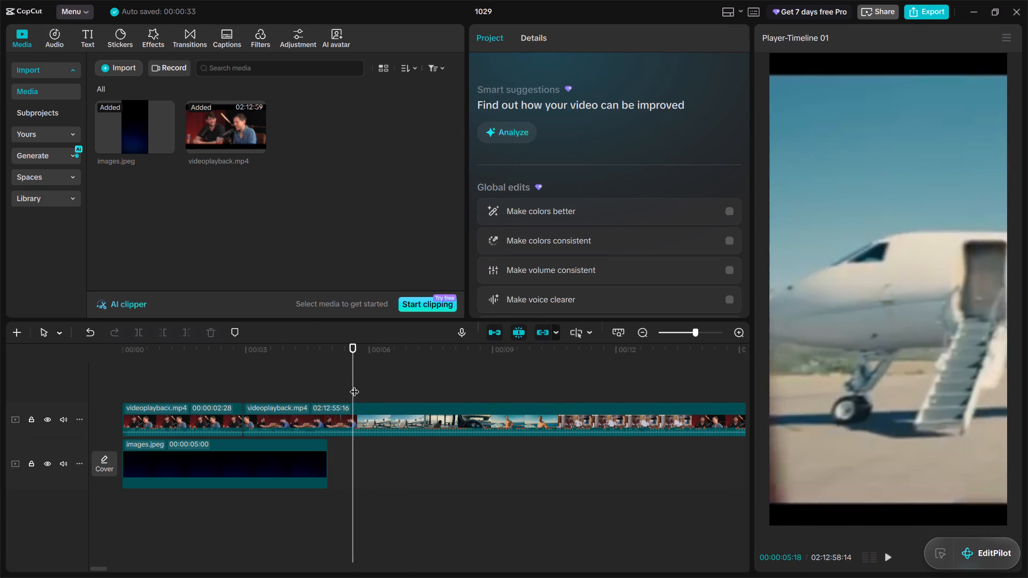
left_click_drag(354, 385, 329, 402)
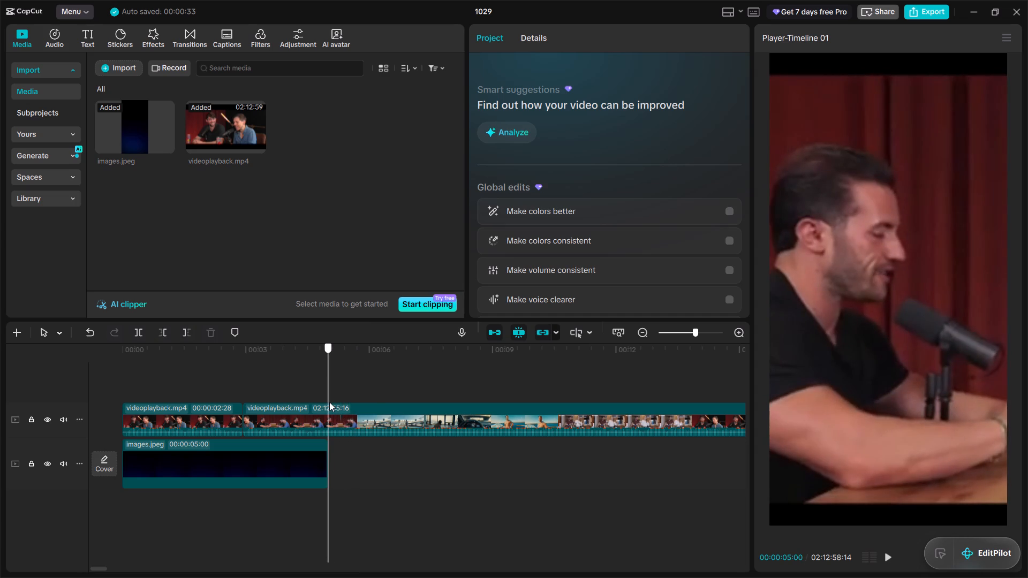
left_click_drag(329, 402, 347, 400)
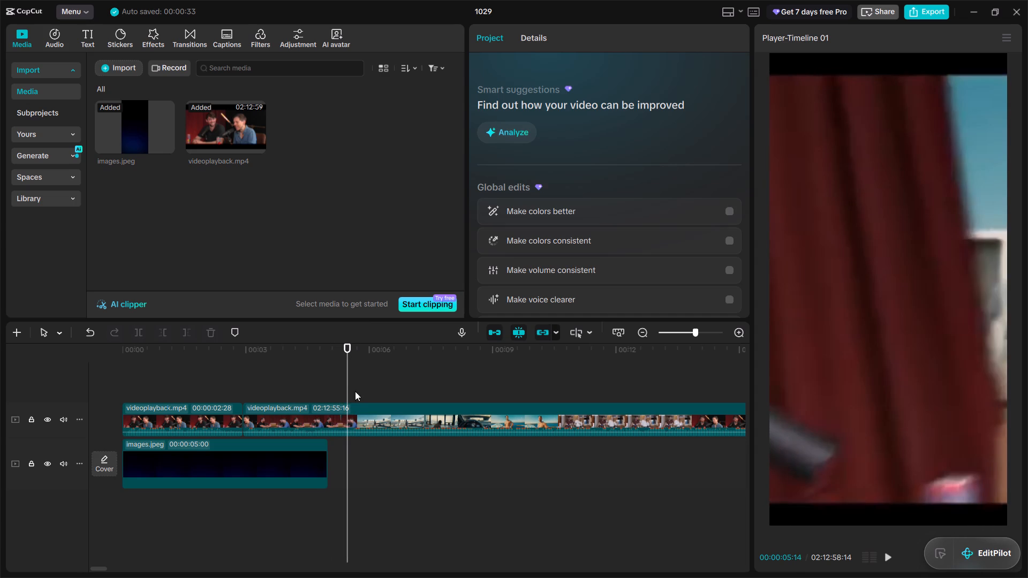
left_click(395, 412)
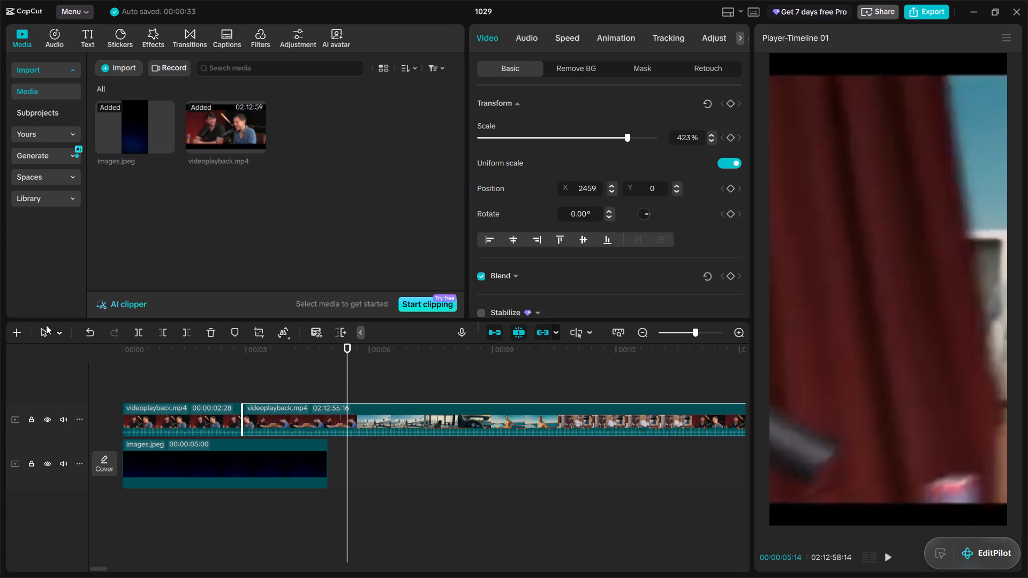
left_click(136, 331)
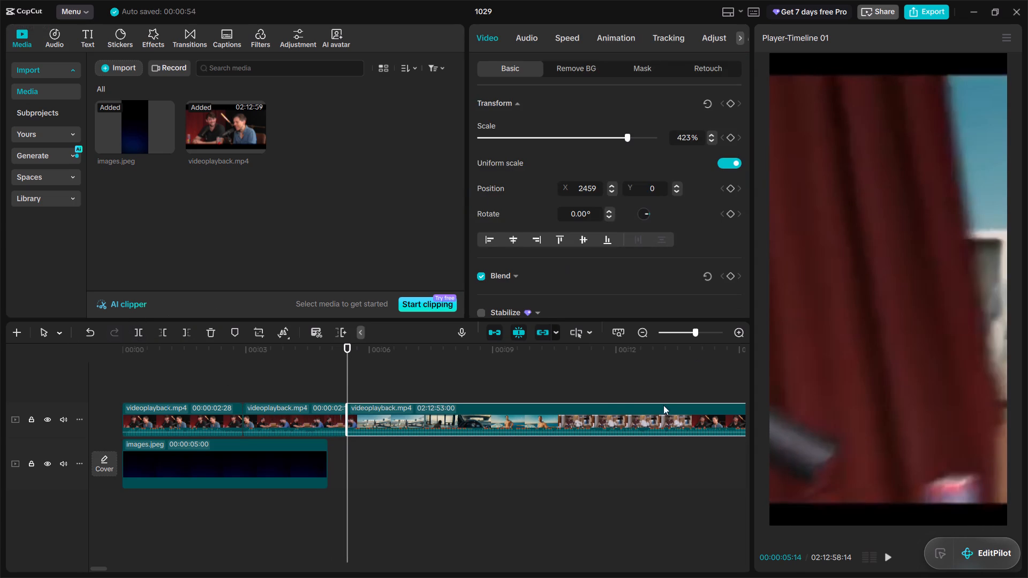
Scale the third videoplayback.mp4 segment to 100% and position it at X 0, Y 120, then play it briefly.
left_click(546, 140)
left_click_drag(981, 235, 782, 225)
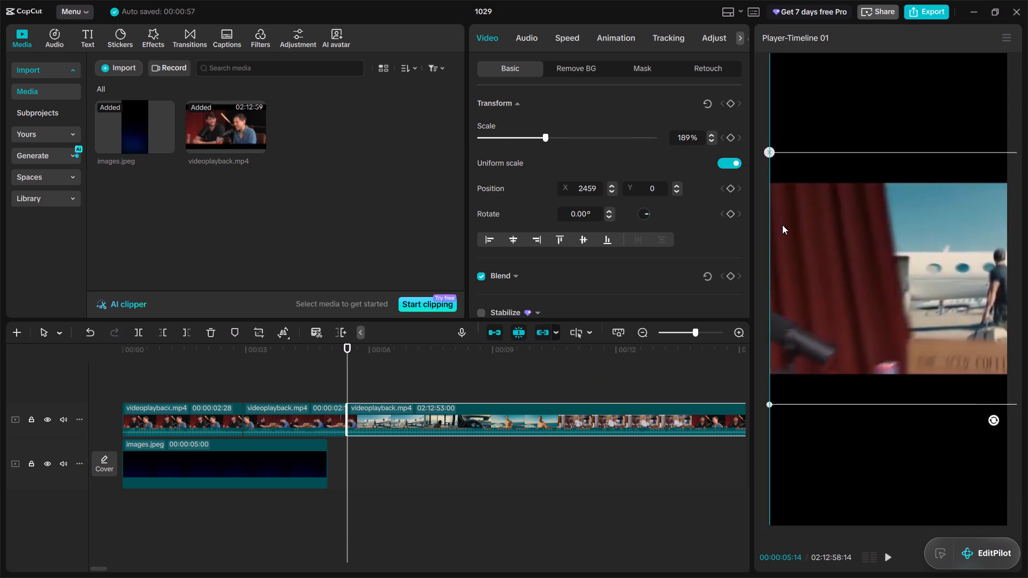
left_click_drag(782, 225, 784, 212)
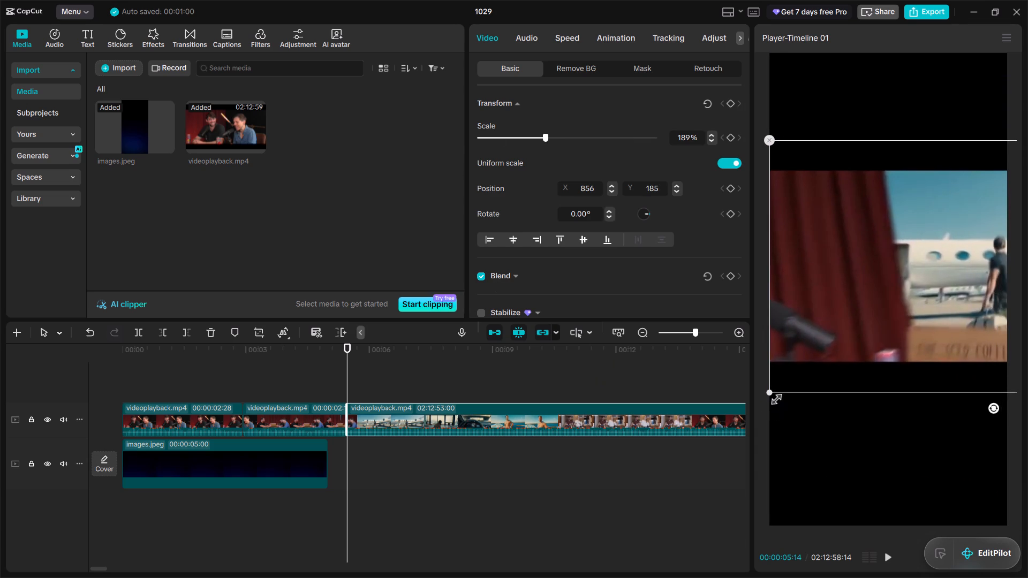
left_click_drag(773, 393, 846, 331)
left_click_drag(916, 270, 830, 263)
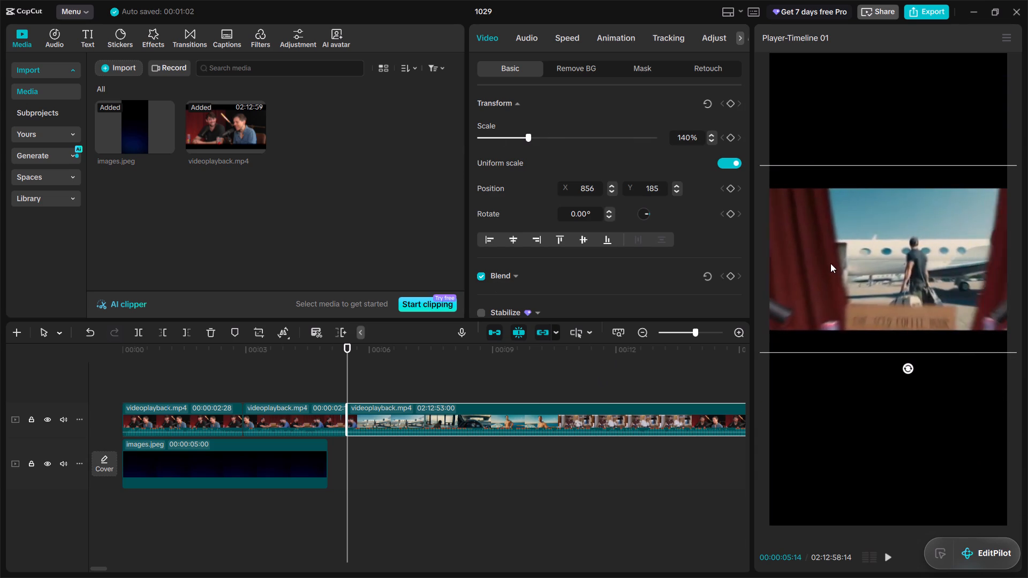
left_click_drag(830, 263, 863, 276)
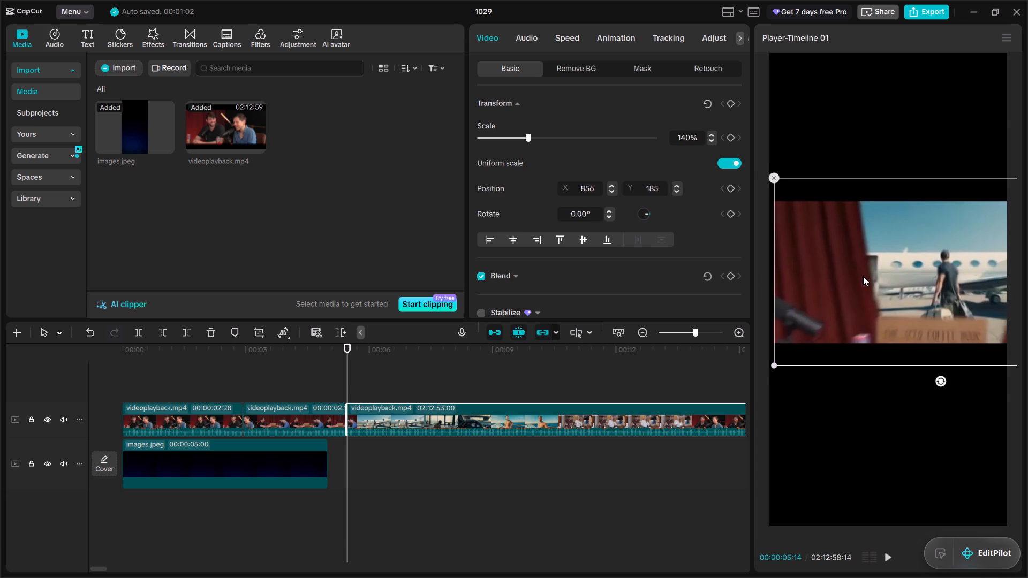
left_click_drag(863, 276, 858, 276)
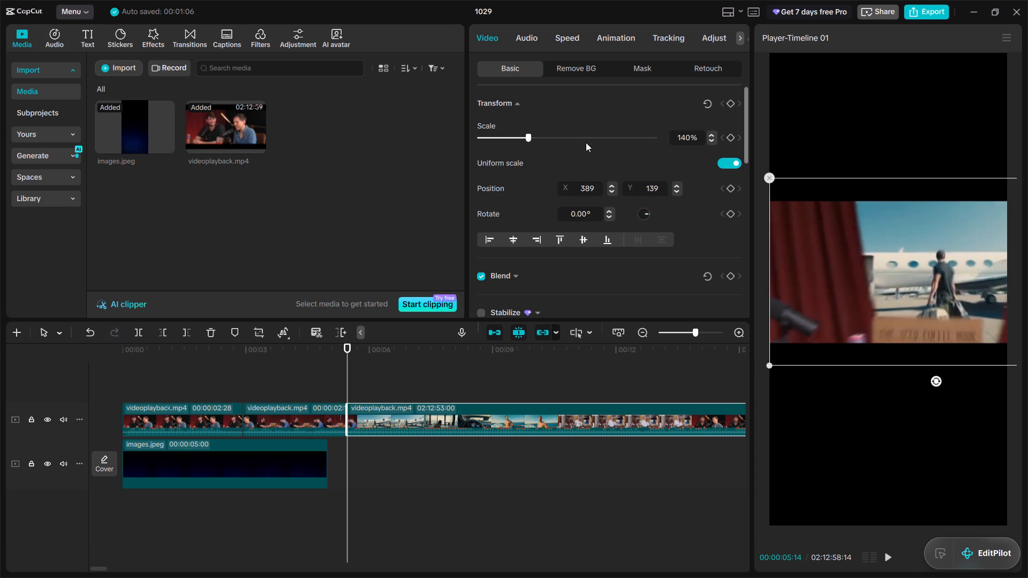
left_click(715, 141)
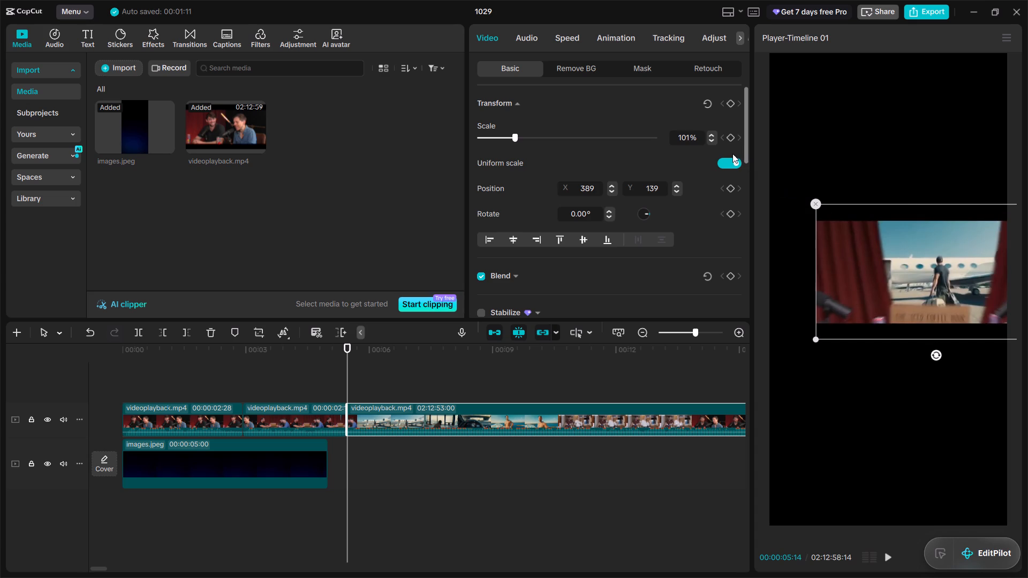
left_click(713, 141)
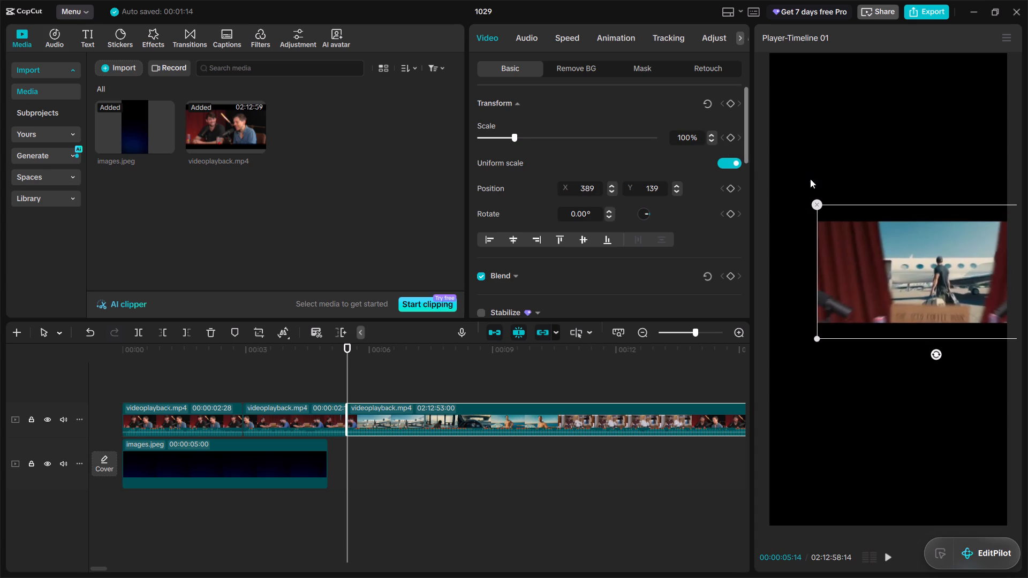
left_click_drag(909, 249, 859, 251)
key("space")
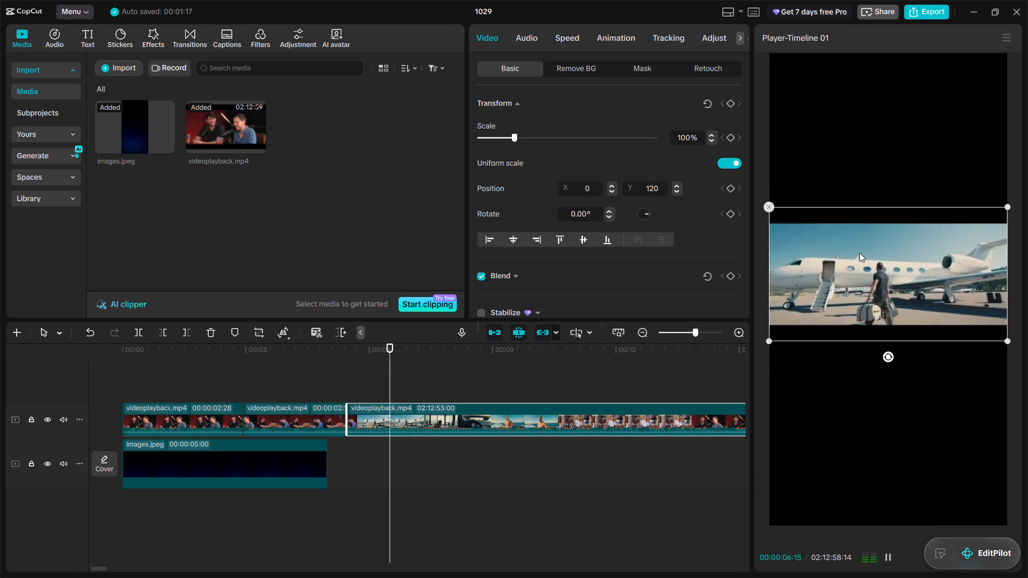
key("space")
key("space")
key("space")
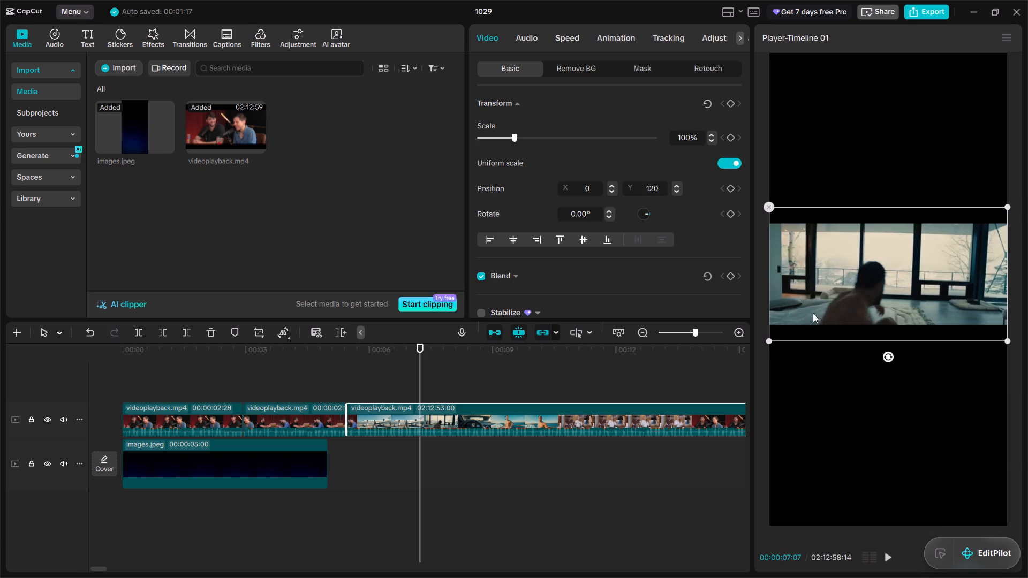
Add the Matte Snapshots transition at the 00:00:05:14 cut between the second and third videoplayback.mp4 segments and play through it.
left_click(465, 381)
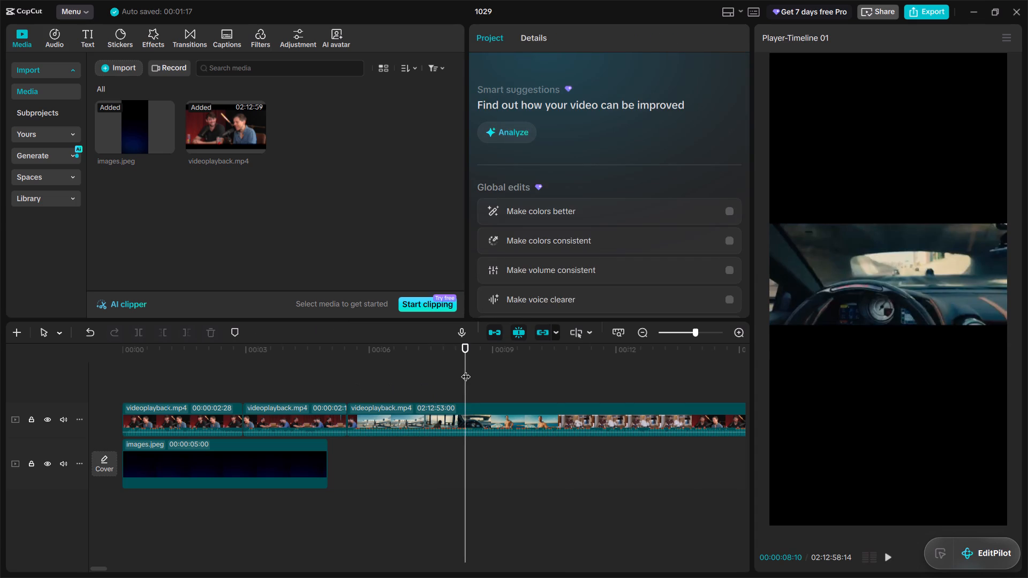
left_click_drag(466, 370, 352, 371)
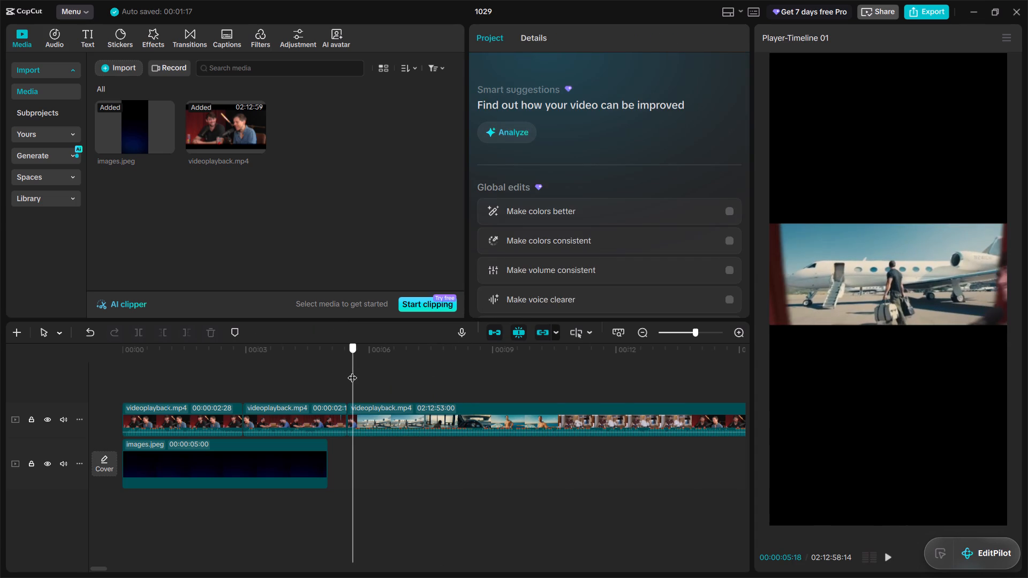
left_click_drag(352, 371, 351, 371)
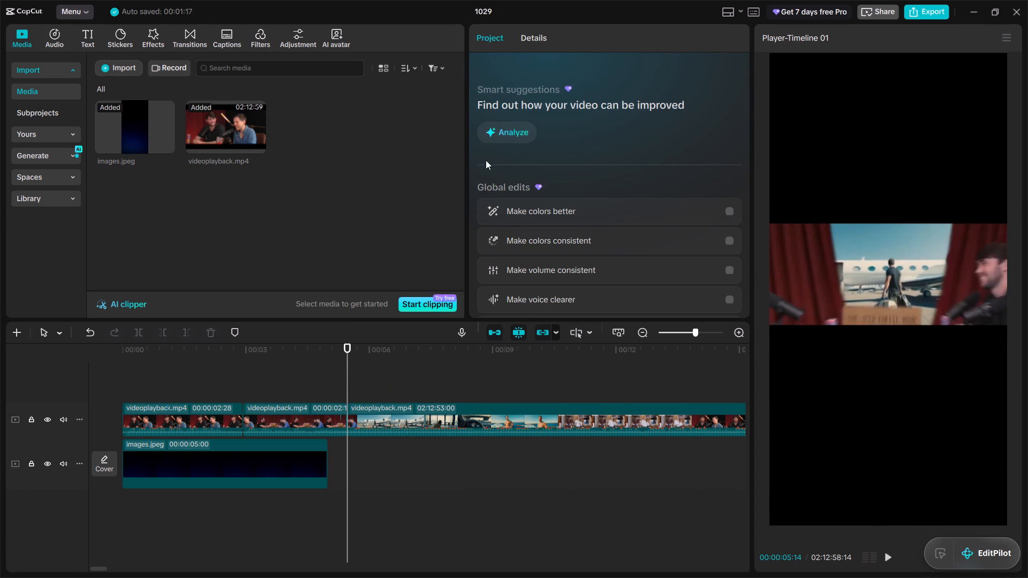
left_click(184, 34)
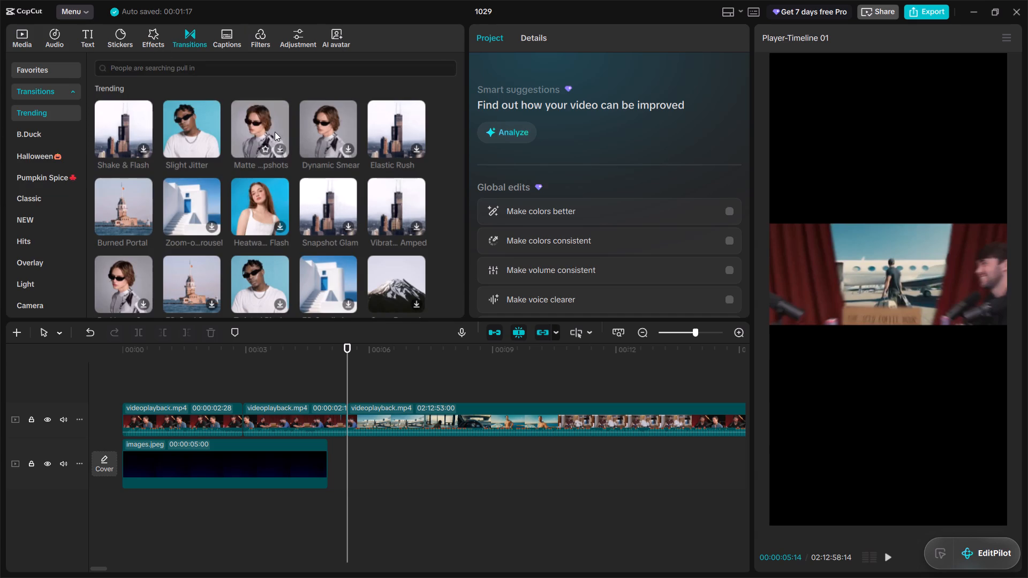
left_click(282, 144)
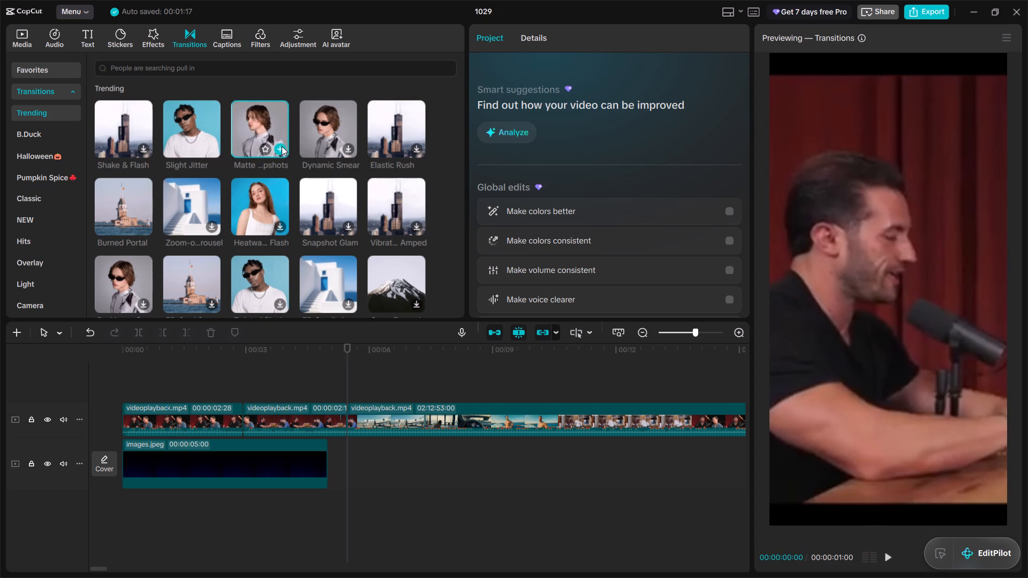
left_click(282, 148)
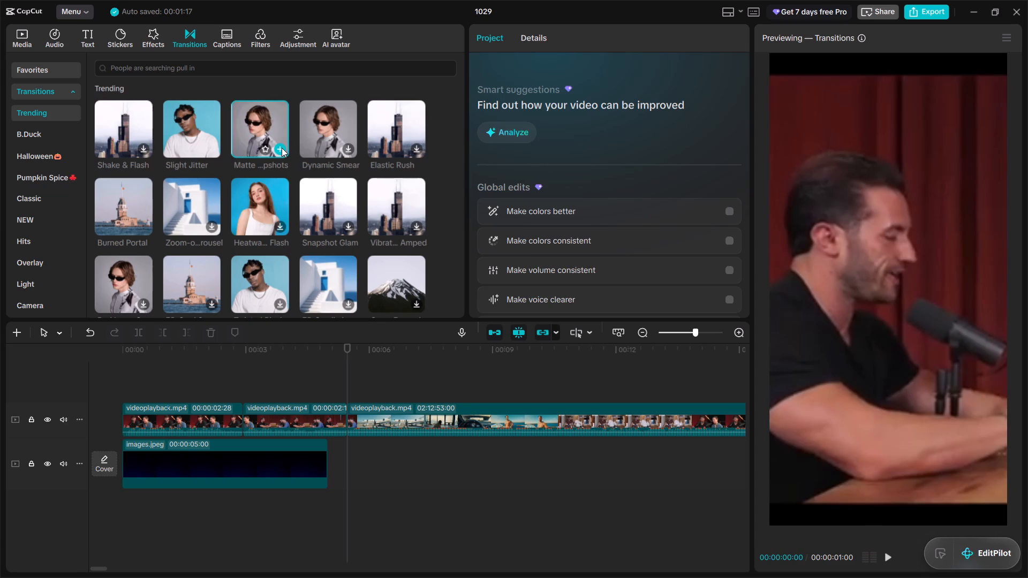
left_click_drag(346, 374, 319, 381)
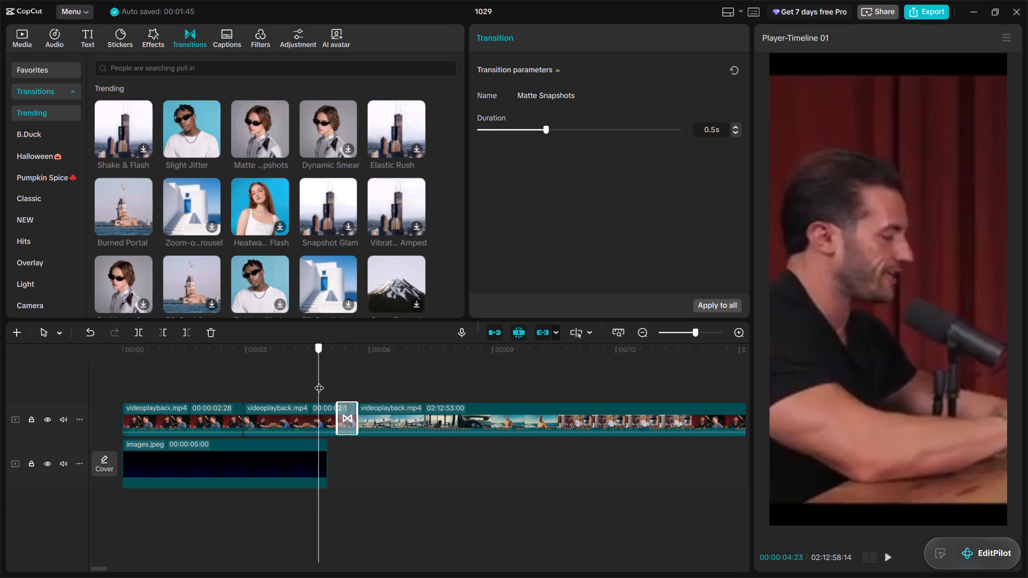
left_click_drag(319, 381, 283, 389)
key("space")
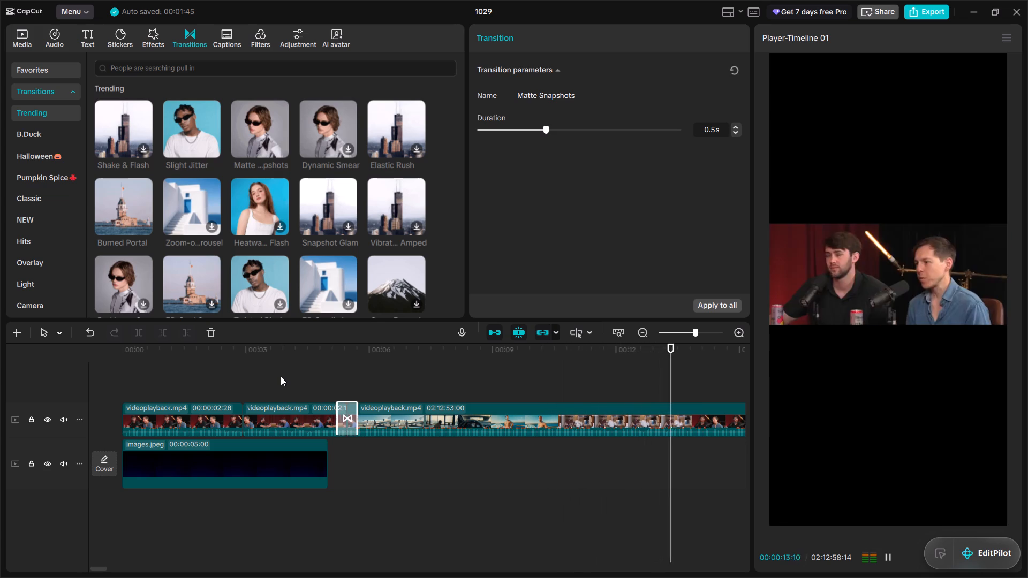
key("space")
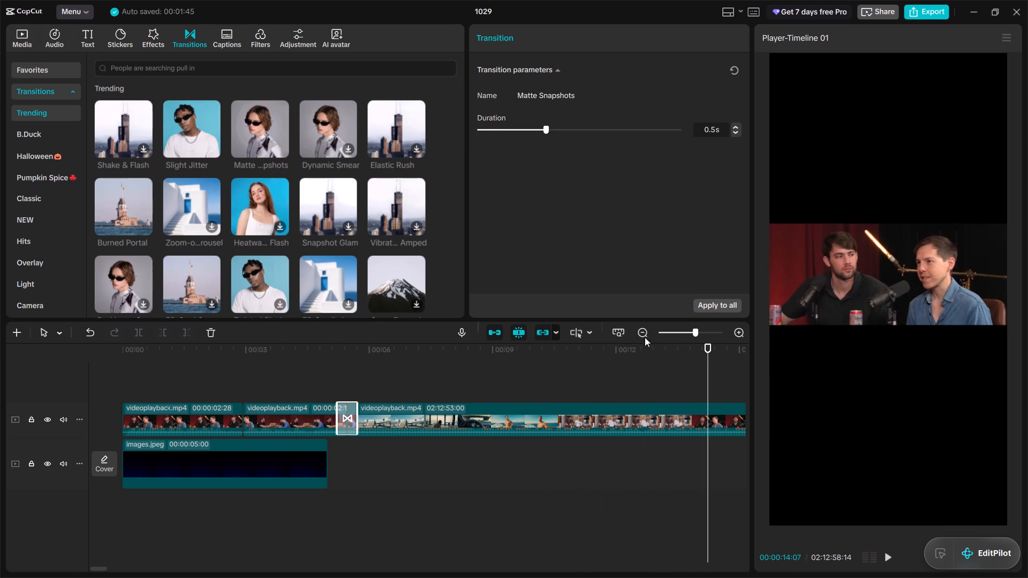
Enlarge the third videoplayback.mp4 segment to 114% scale, checking the framing on the two-man table shot.
left_click(616, 429)
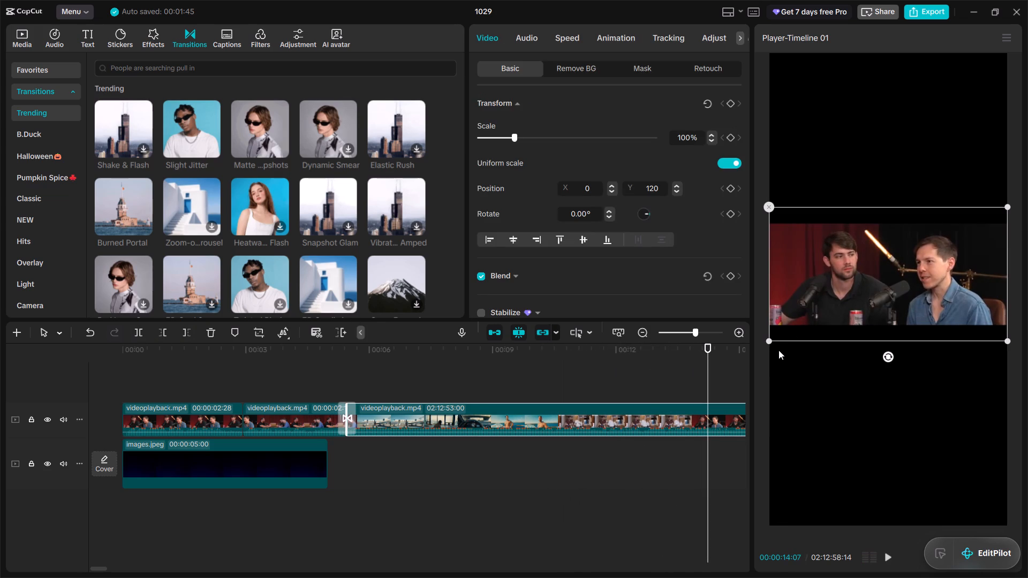
left_click_drag(769, 342, 758, 353)
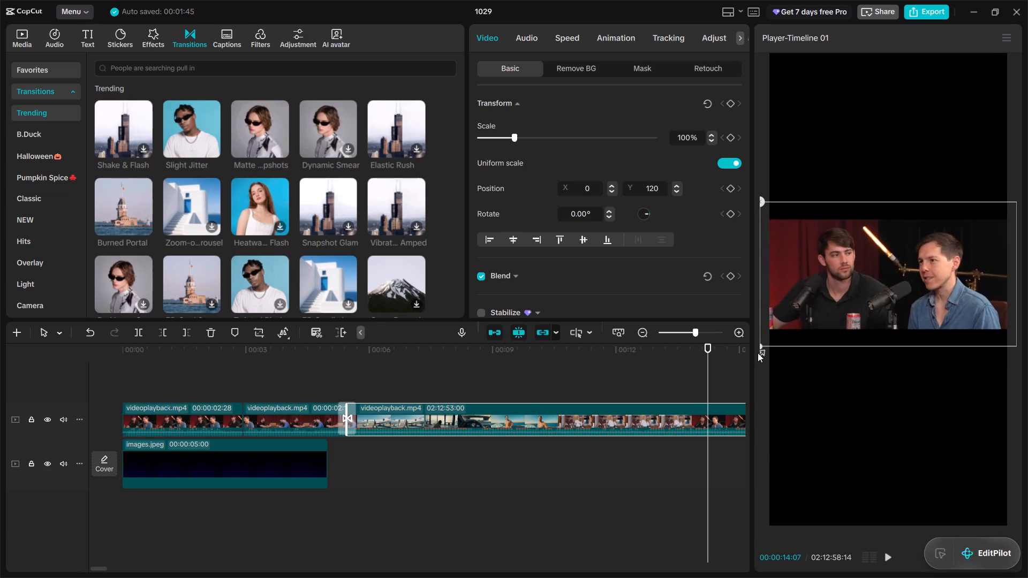
left_click_drag(758, 353, 750, 361)
Play through the third videoplayback.mp4 segment up to about 00:00:22:28, examining where the shots change.
left_click_drag(712, 371, 687, 376)
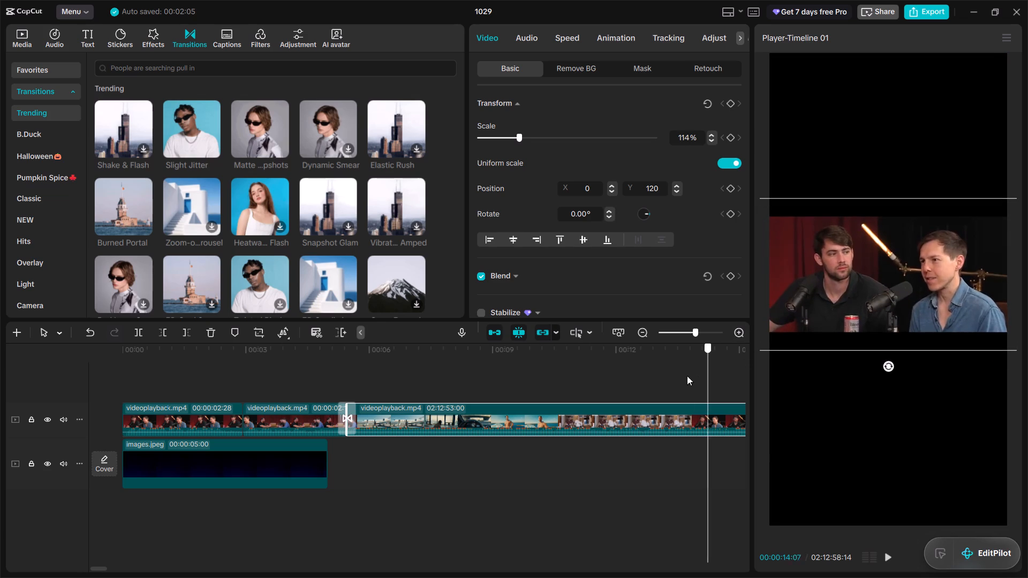
left_click_drag(687, 376, 381, 429)
key("space")
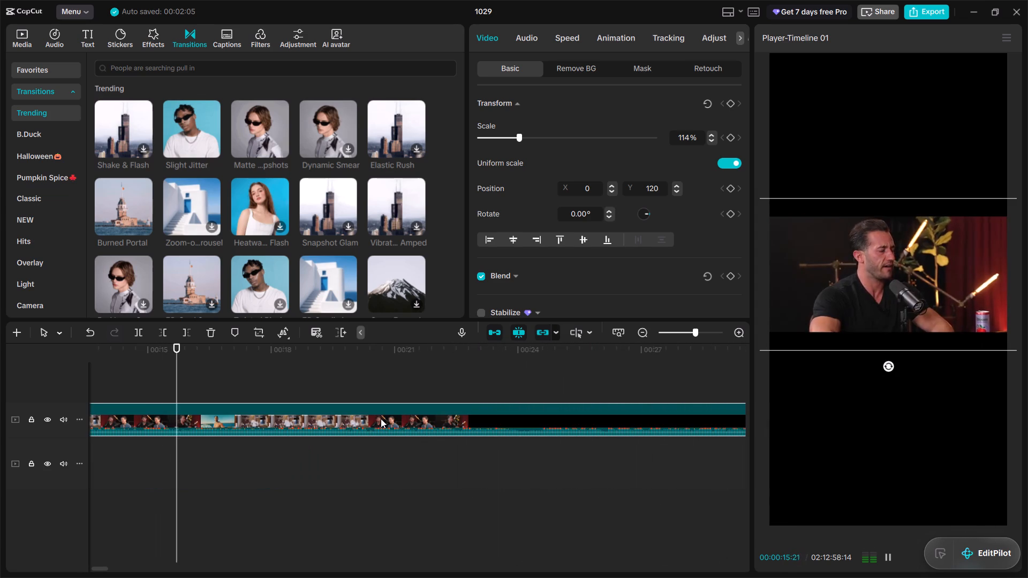
key("space")
key("space")
key("space")
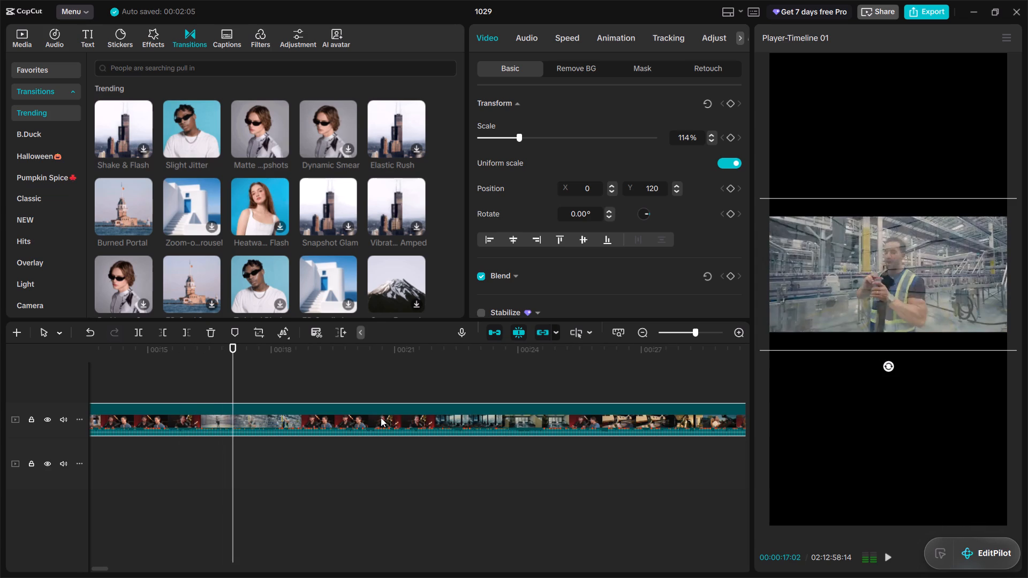
key("space")
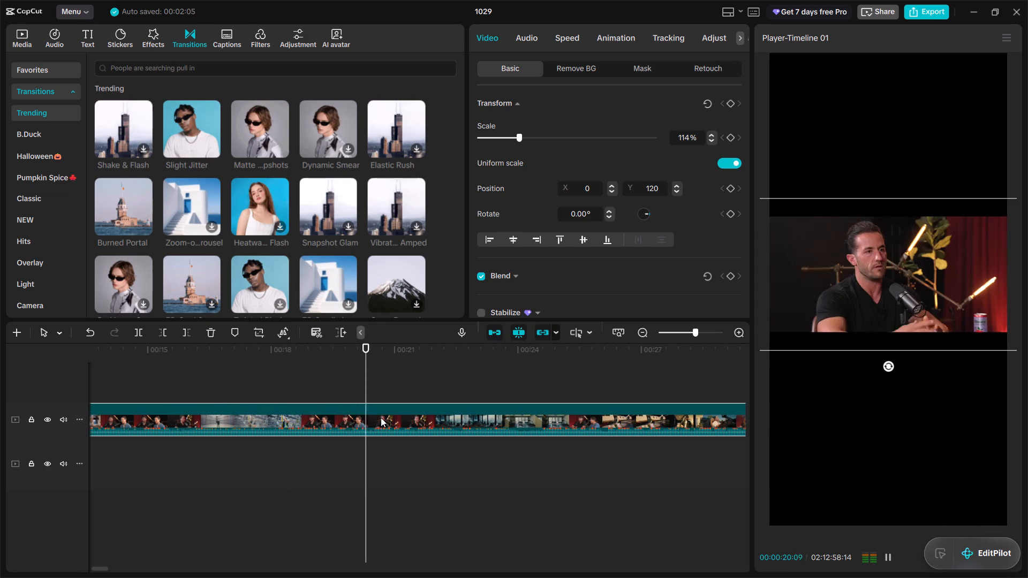
key("space")
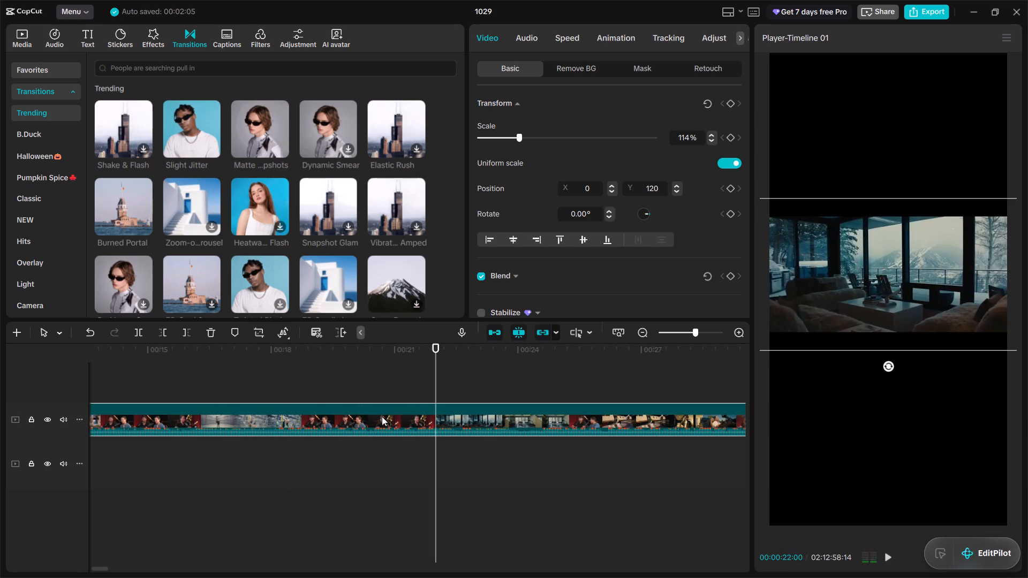
key("space")
key("space")
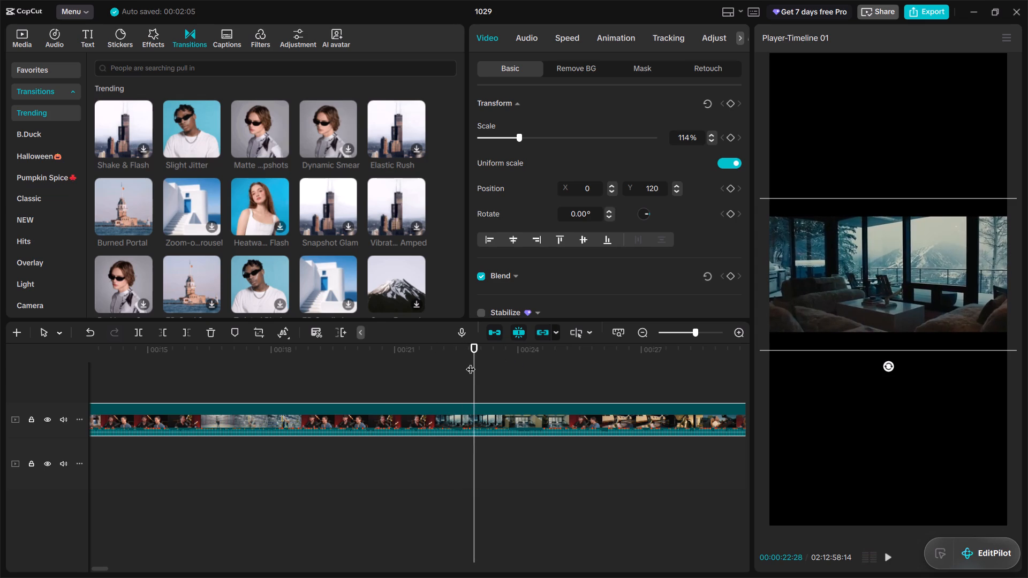
Split the third videoplayback.mp4 segment at 00:00:17:27, where the factory footage changes to the two-man table shot.
left_click_drag(471, 362, 221, 405)
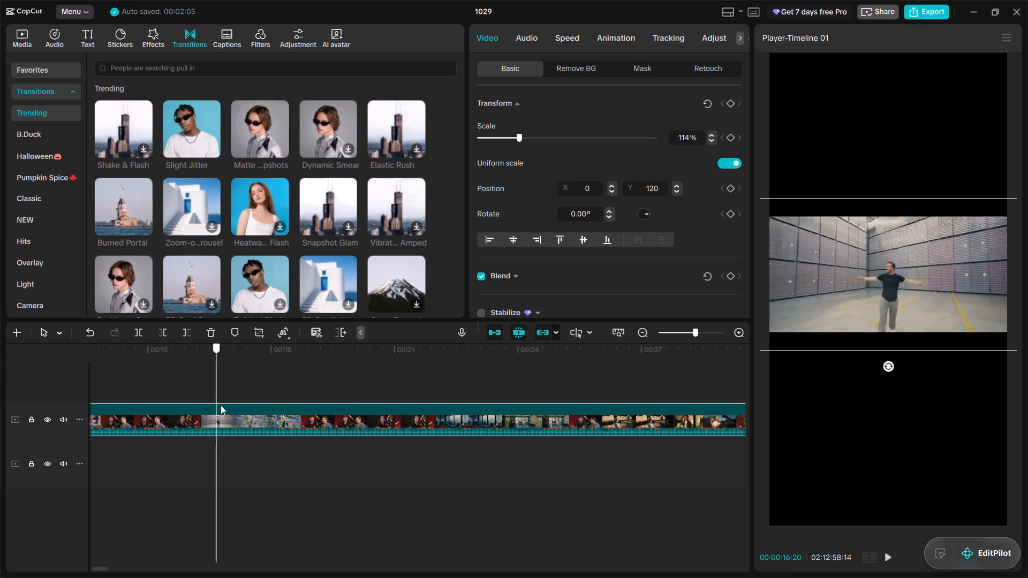
left_click_drag(221, 405, 273, 402)
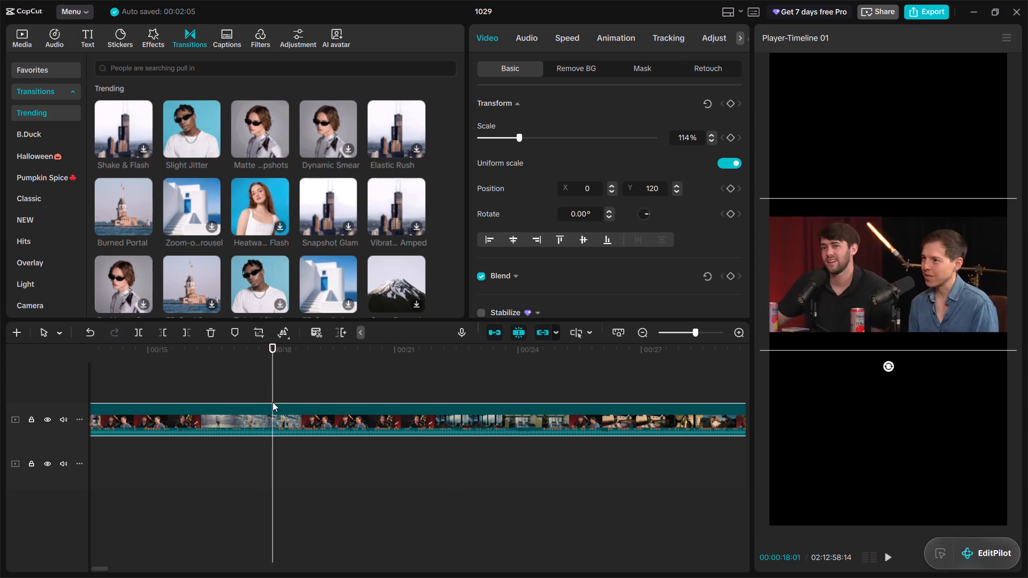
key("Left")
key("Left")
key("Left")
key("Left")
key("Left")
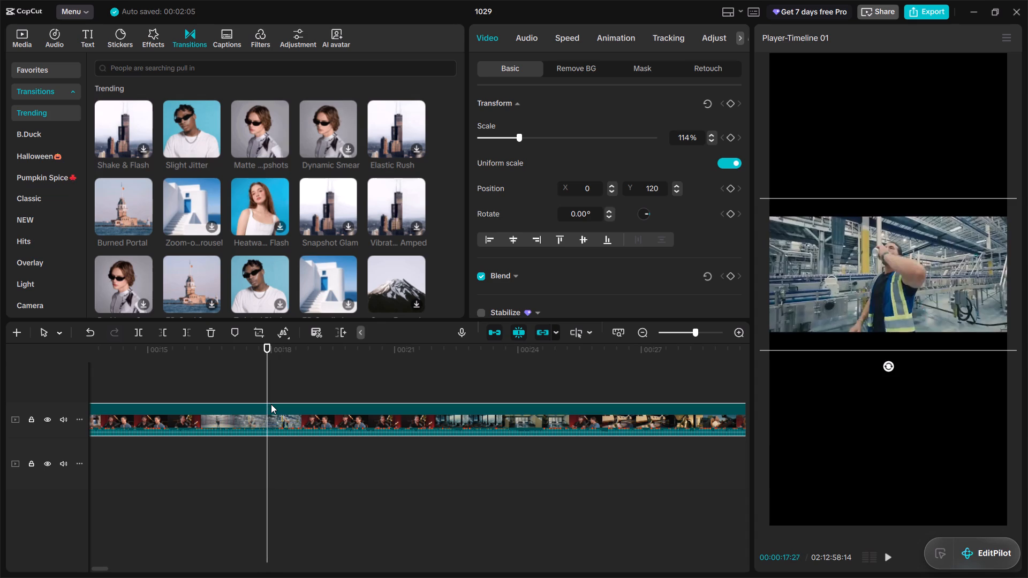
key("Right")
key("Right")
key("Left")
left_click(140, 334)
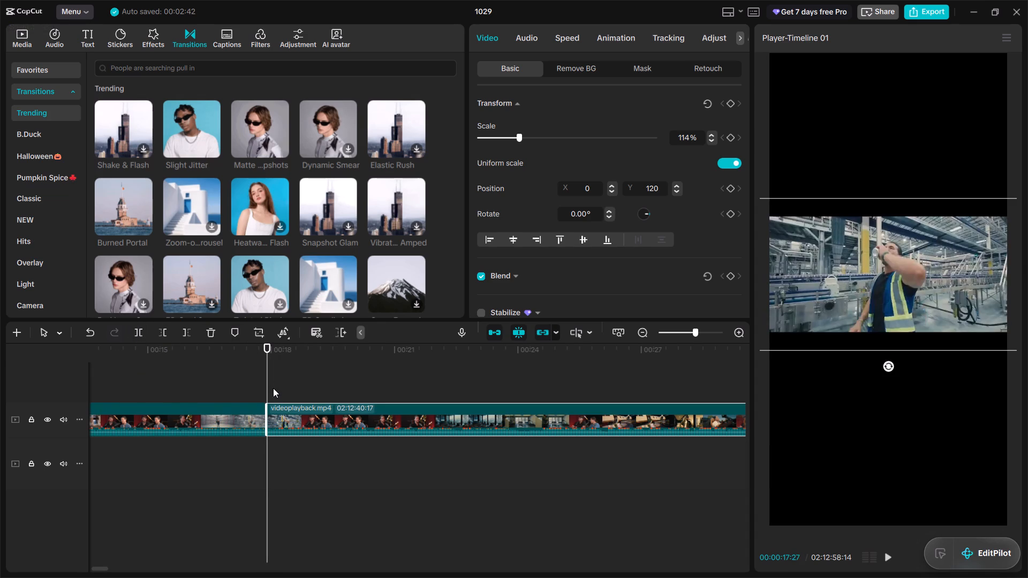
Split the fourth videoplayback.mp4 segment at 00:00:20:08, where the two-man shot changes to the man in the black shirt.
key("space")
key("space")
key("space")
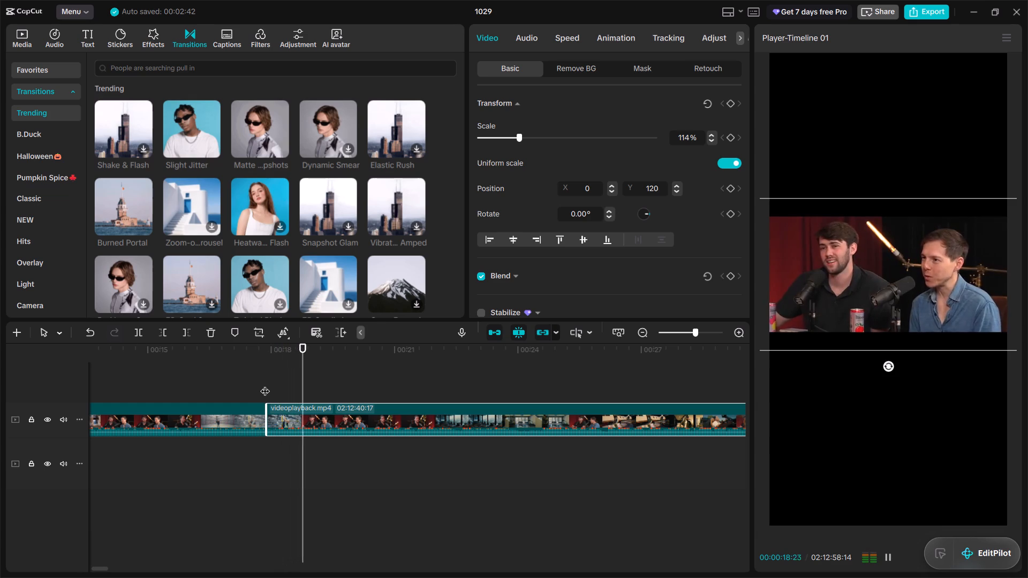
key("space")
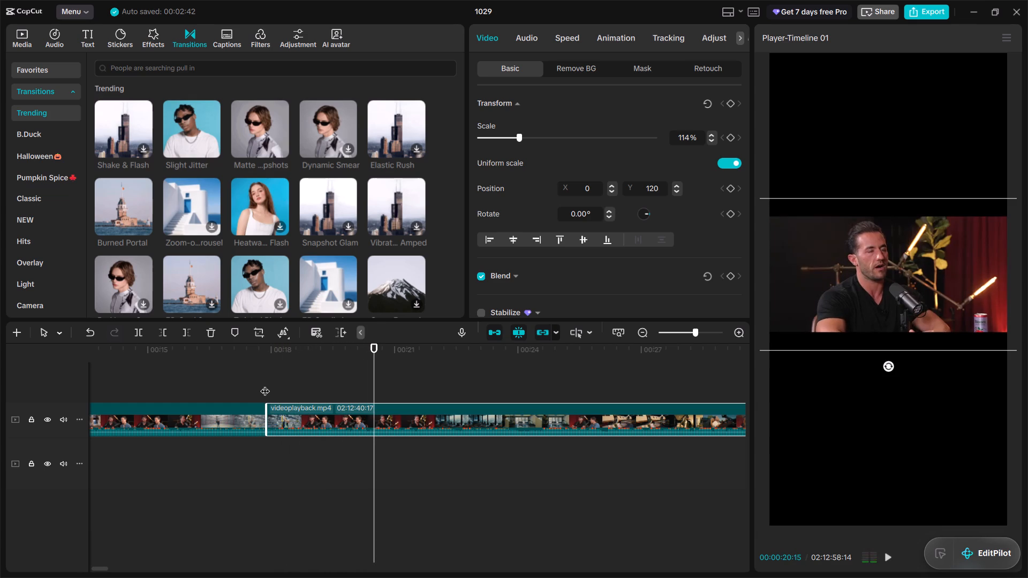
key("Left")
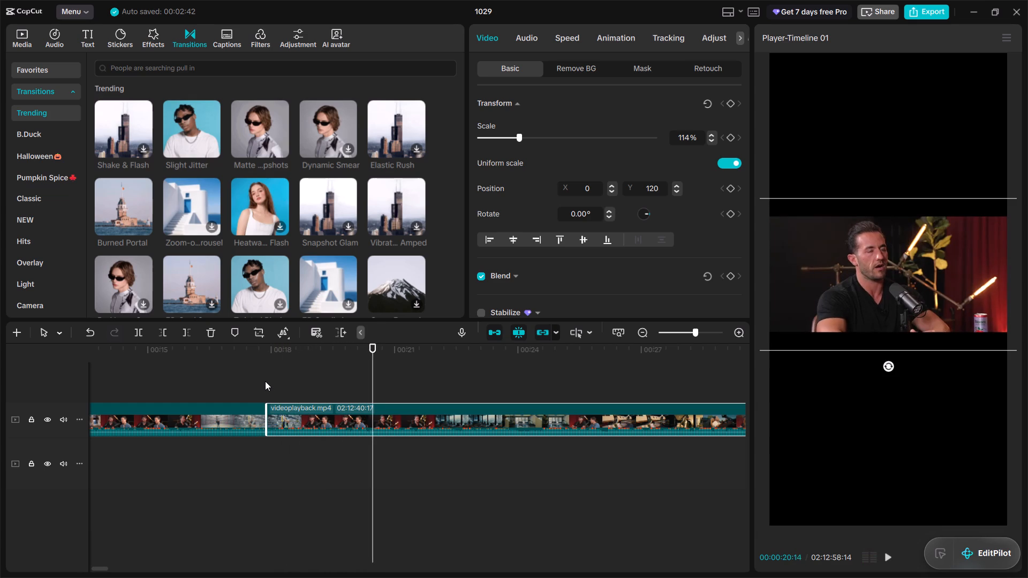
key("Left")
key("Left")
key("Left")
key("Left")
key("Left")
key("Left")
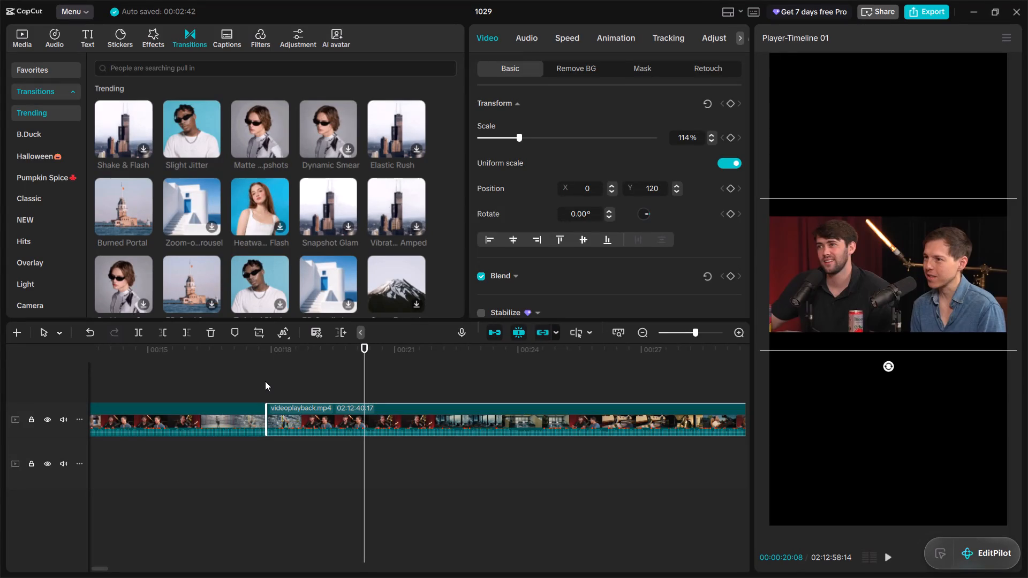
key("Right")
key("Left")
key("Right")
key("Left")
left_click(140, 335)
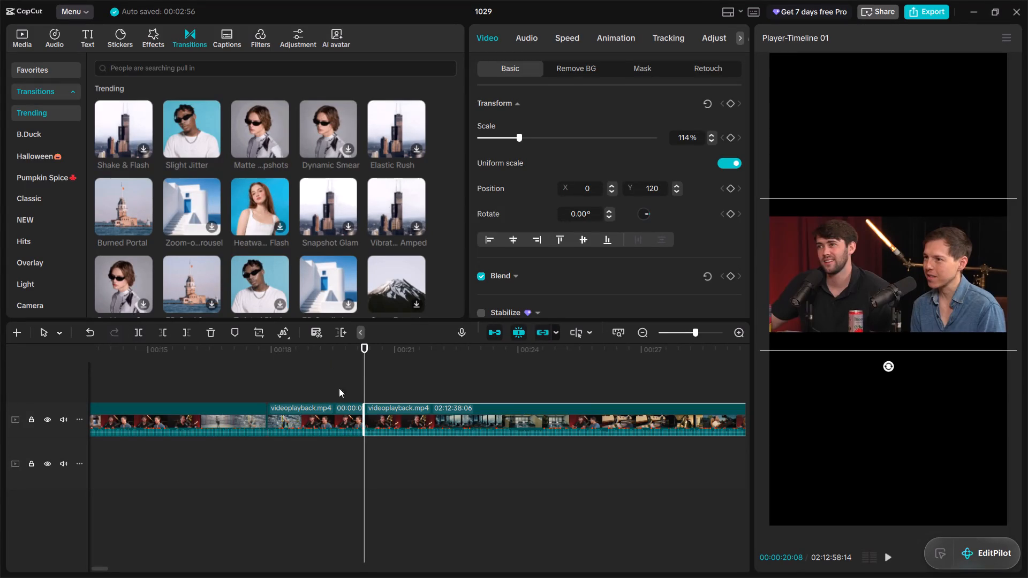
Reframe the fourth videoplayback.mp4 segment on the man in the denim shirt at 331% scale, X -1372, Y 0, and play it briefly.
left_click_drag(365, 380, 335, 392)
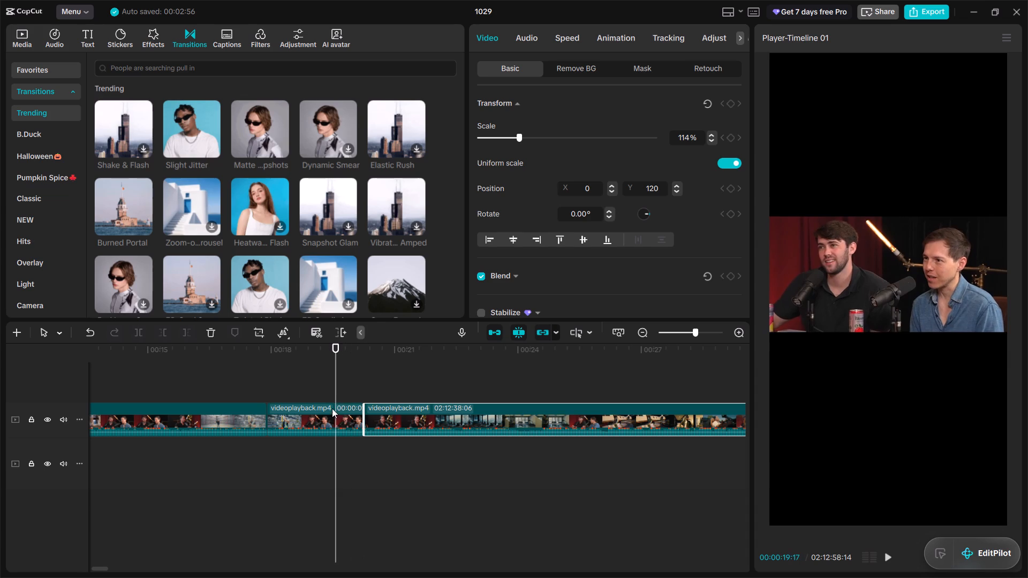
left_click(332, 413)
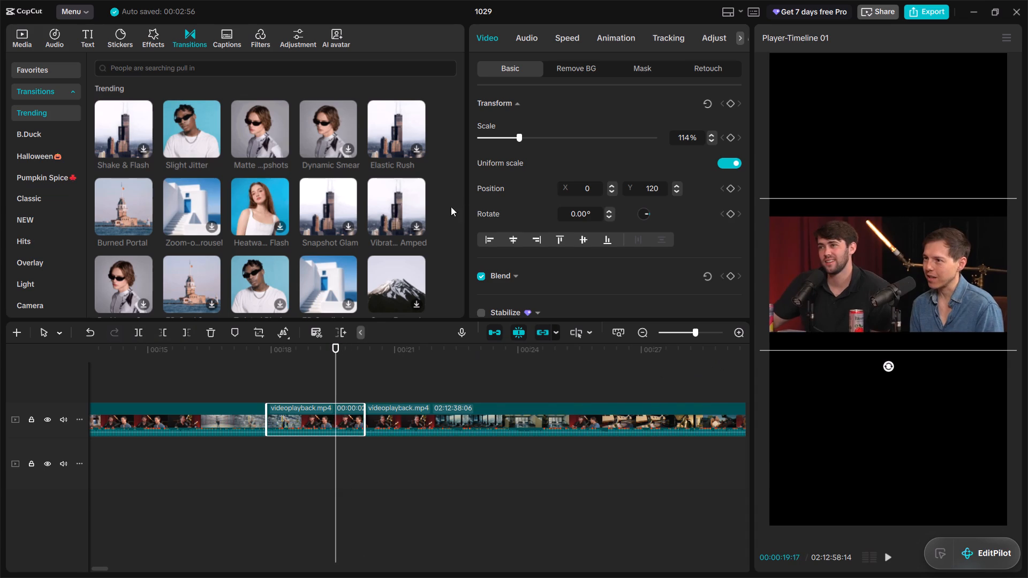
left_click_drag(518, 131, 583, 125)
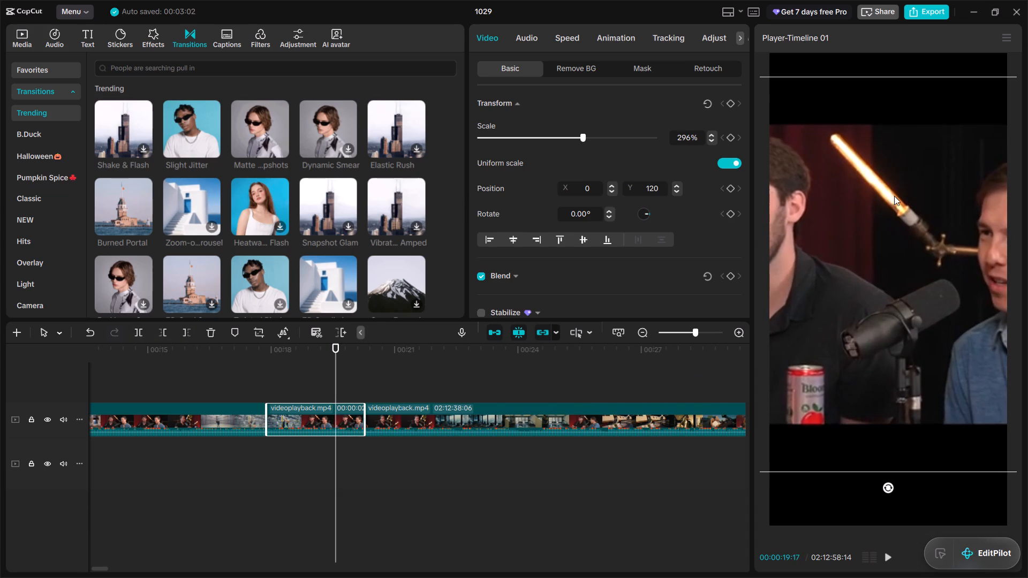
left_click_drag(926, 220, 770, 233)
left_click_drag(583, 136, 595, 134)
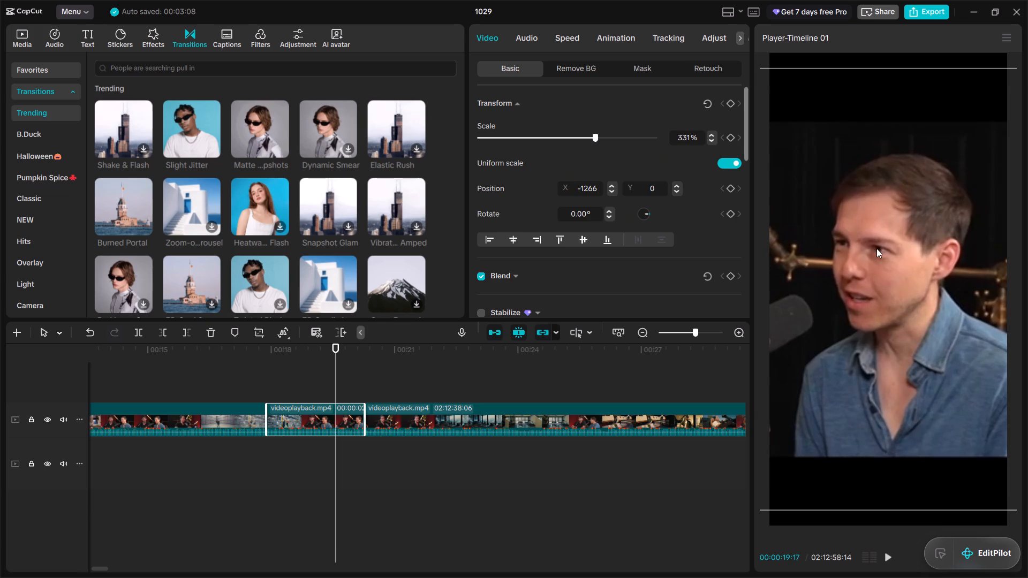
left_click_drag(876, 248, 863, 249)
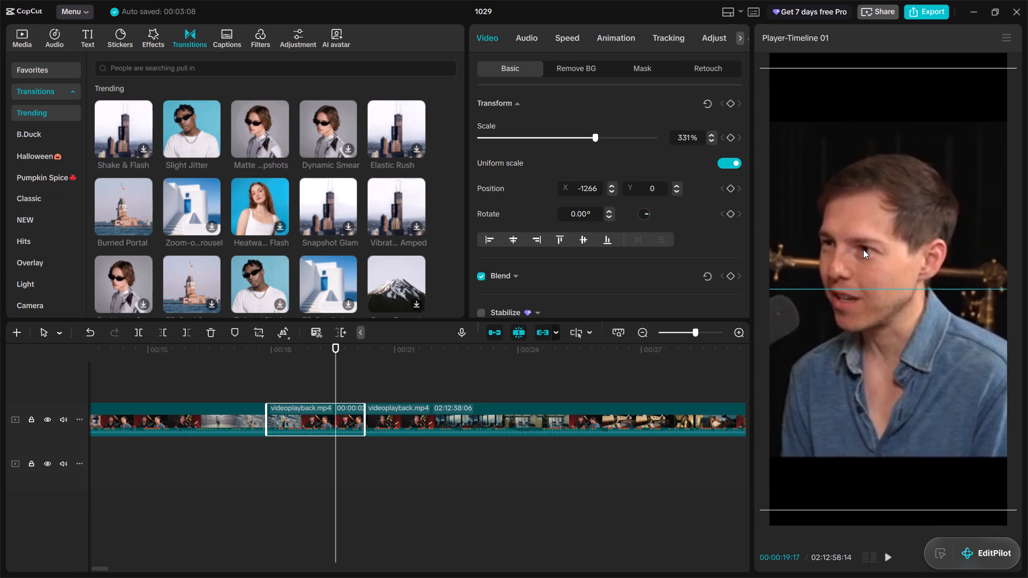
key("space")
key("space")
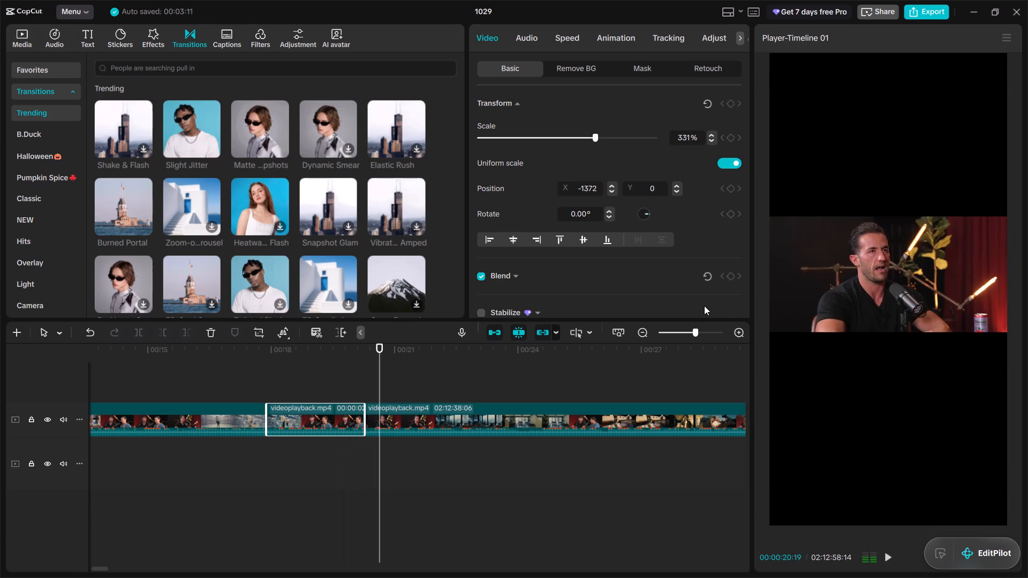
Set the scale of the fifth videoplayback.mp4 segment, showing the man in the black shirt, to 331%.
left_click(397, 417)
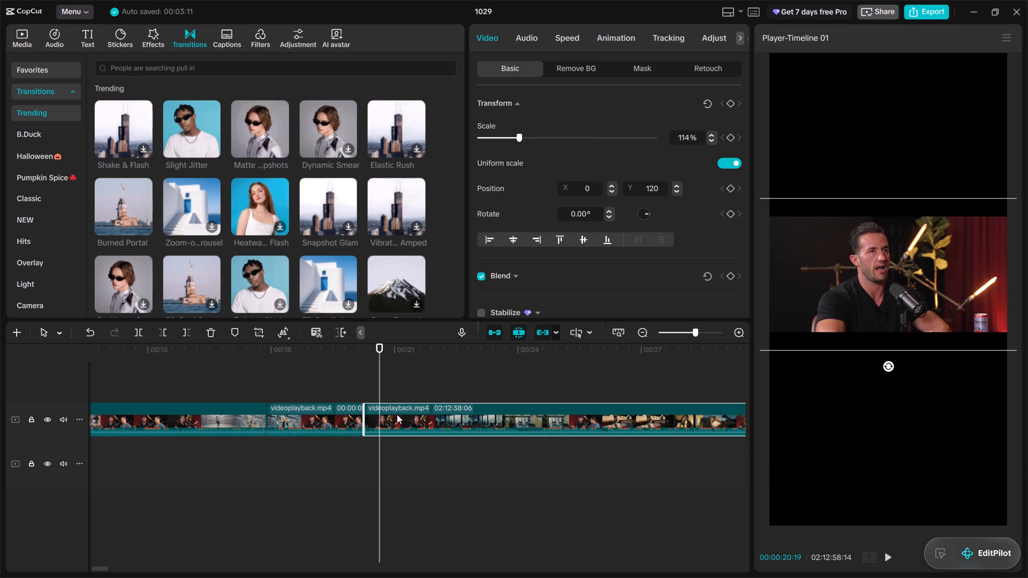
left_click_drag(518, 142, 578, 136)
left_click(313, 426)
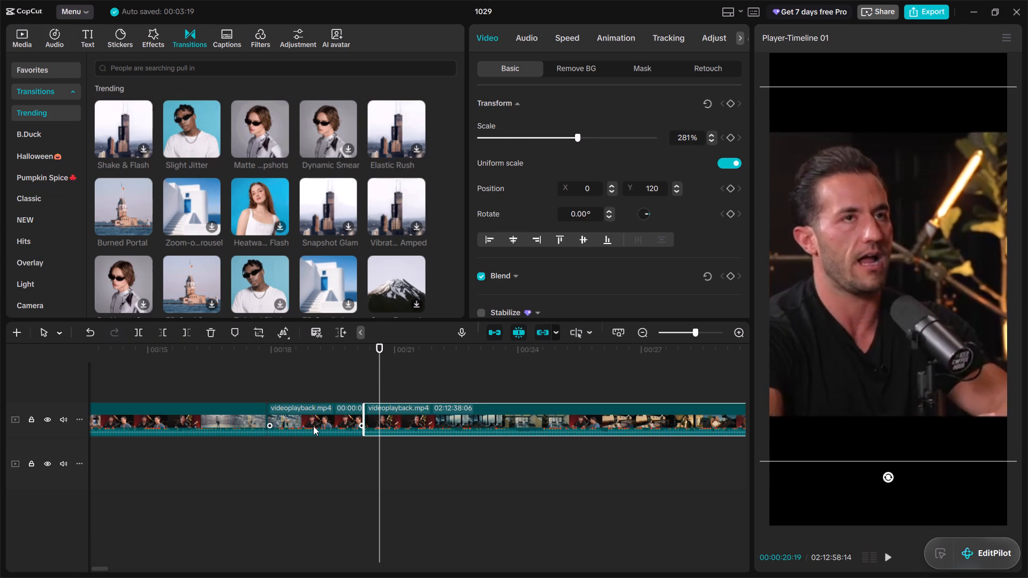
left_click(414, 420)
left_click(693, 143)
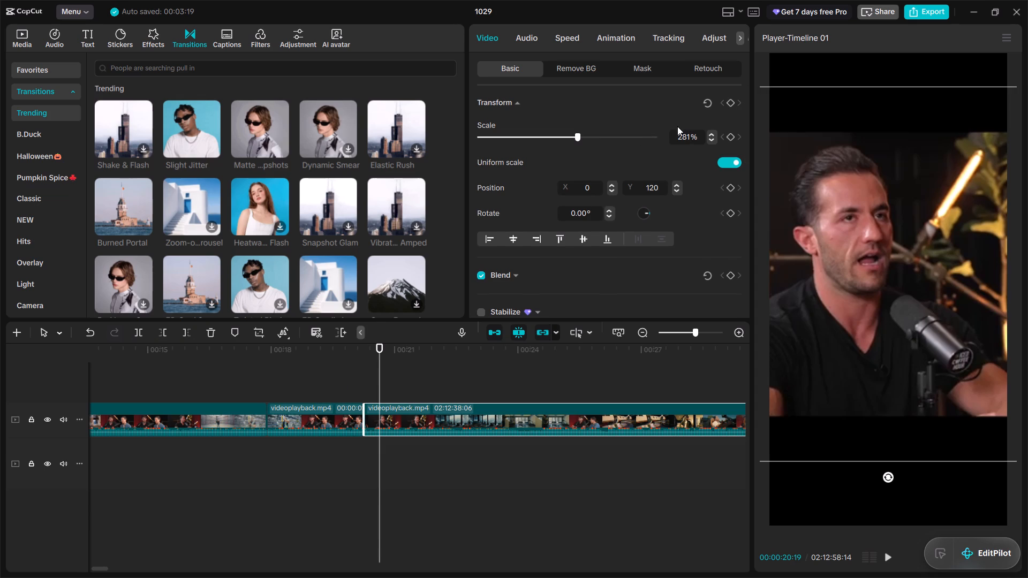
key("BackSpace")
key("BackSpace")
key("BackSpace")
type("331")
key("Return")
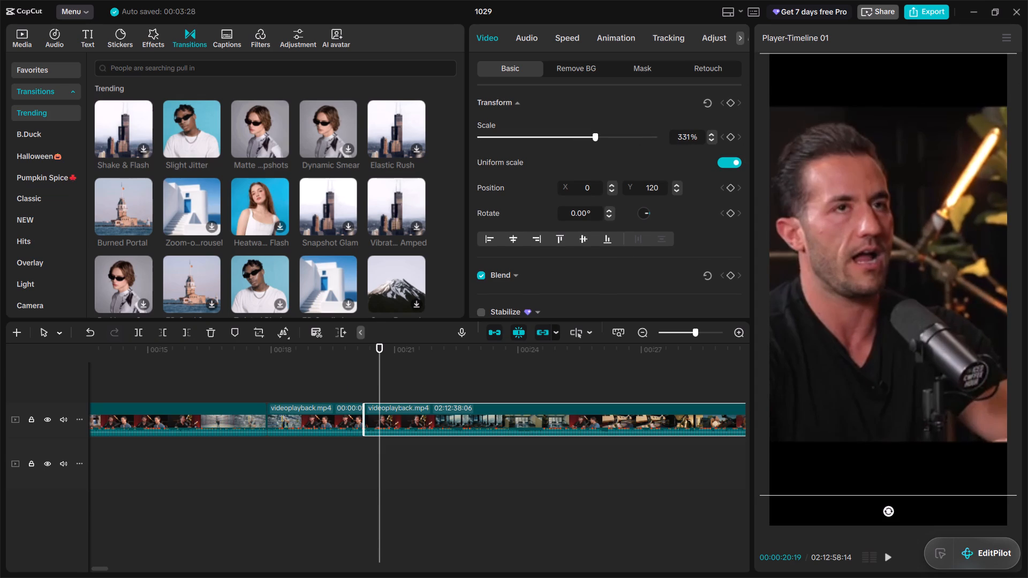
Position the fifth videoplayback.mp4 segment at X 380, Y 0 to center the man in the black shirt.
left_click_drag(871, 291, 916, 306)
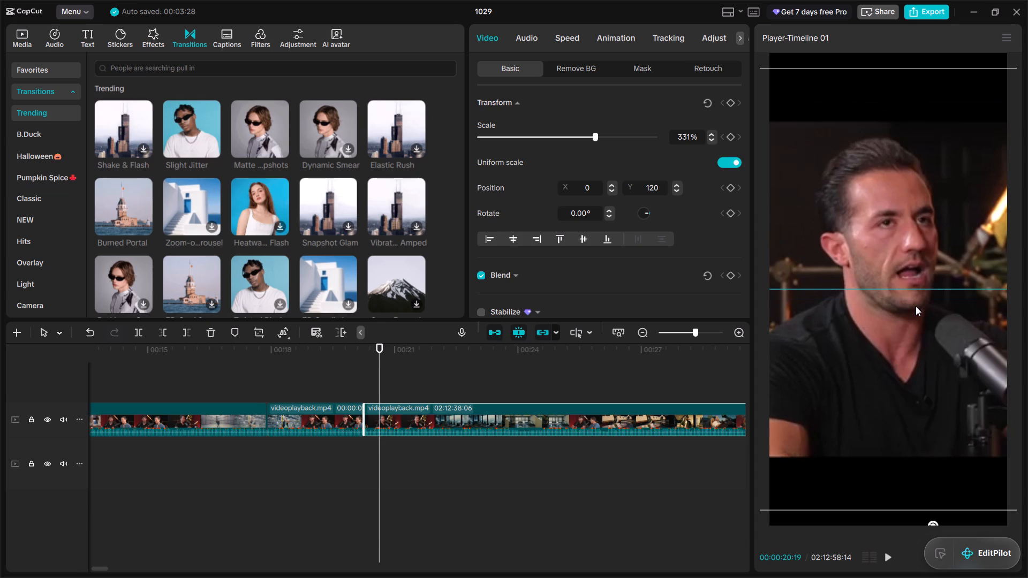
left_click_drag(916, 306, 911, 295)
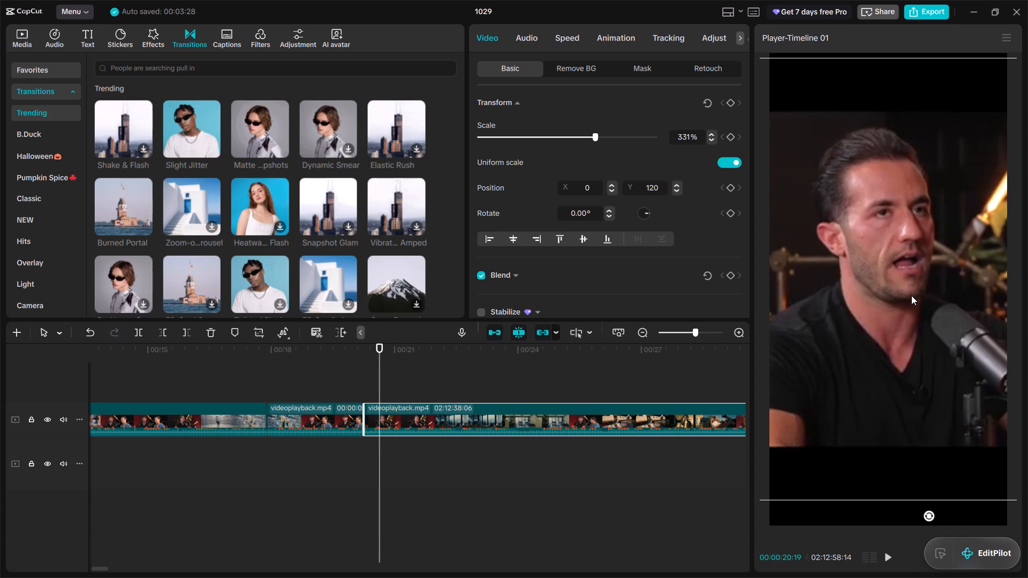
left_click_drag(911, 295, 917, 295)
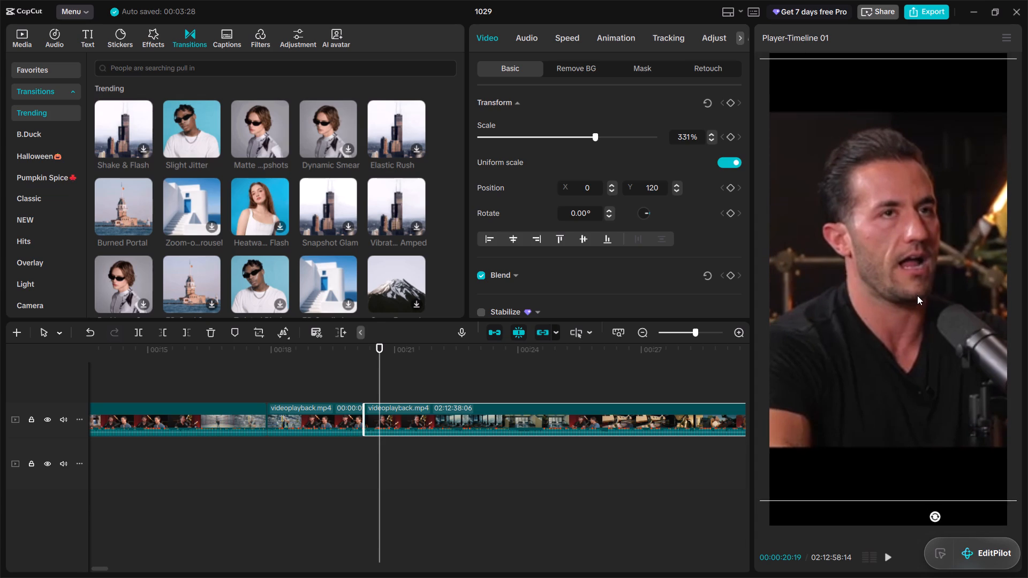
left_click_drag(917, 295, 914, 291)
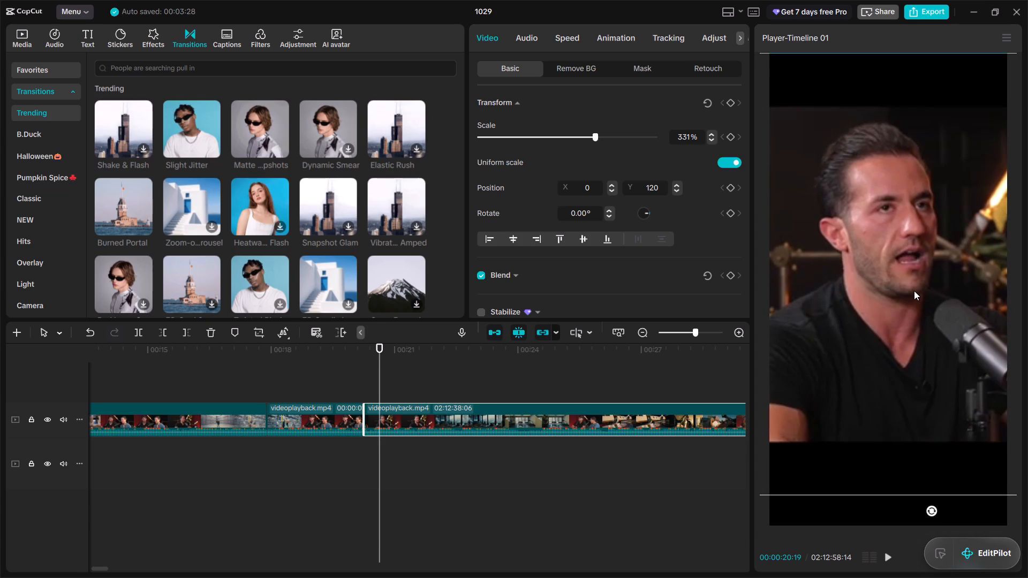
left_click_drag(914, 291, 919, 300)
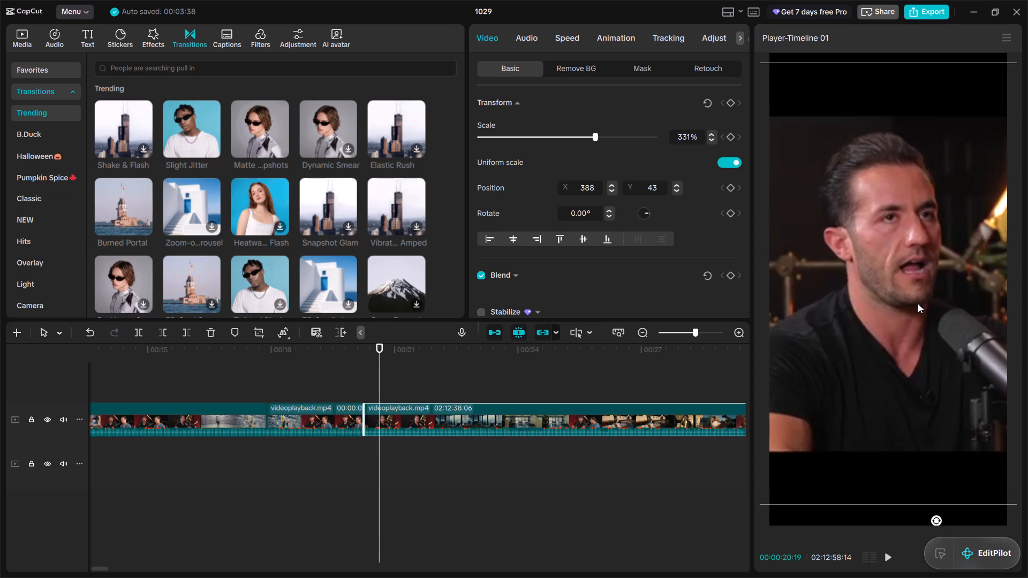
left_click(909, 303)
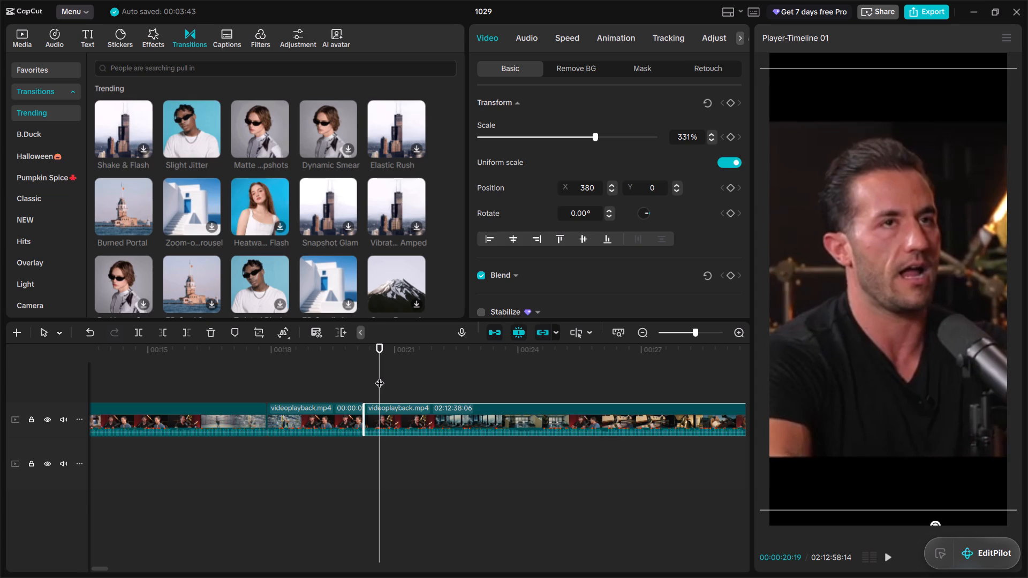
Split the fifth videoplayback.mp4 segment at 00:00:21:23, where the man in the black shirt changes to the living room view.
key("space")
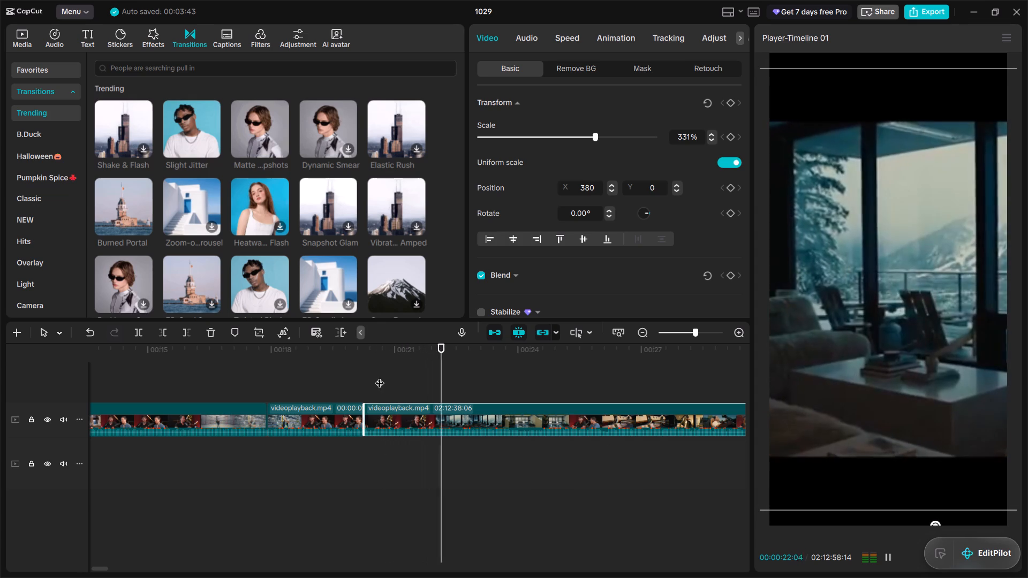
key("space")
key("space")
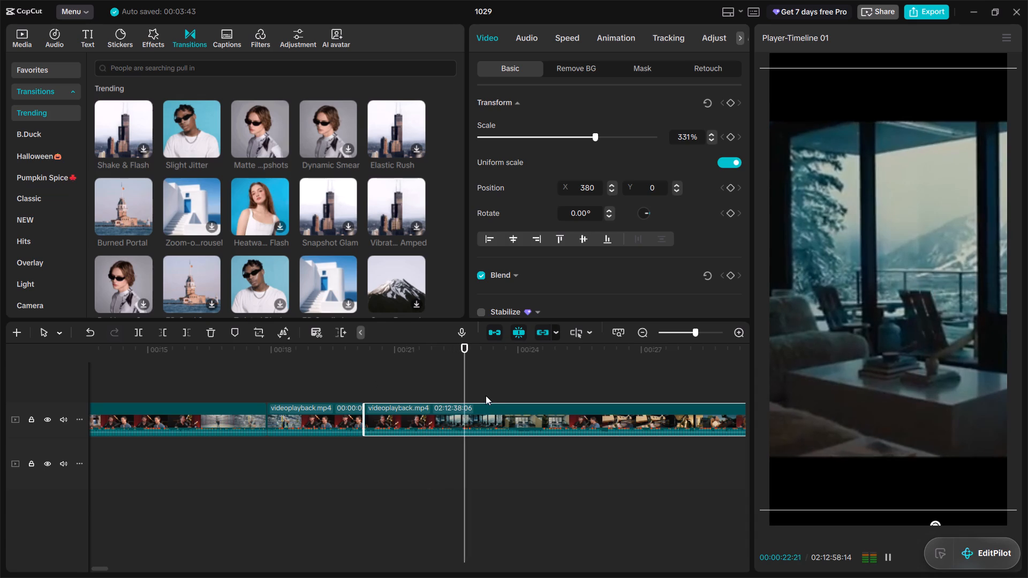
key("space")
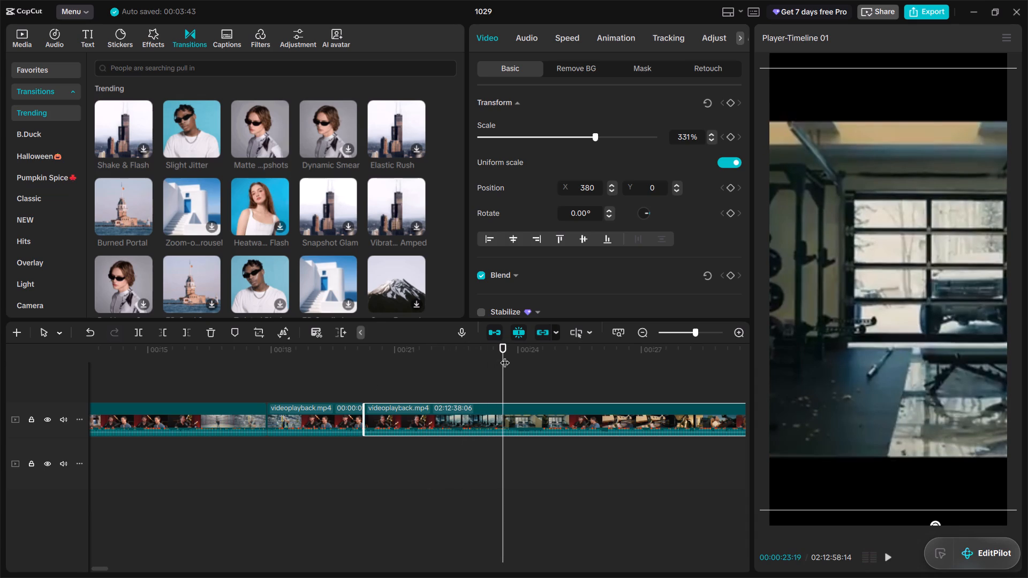
left_click_drag(505, 358, 397, 376)
key("space")
key("space")
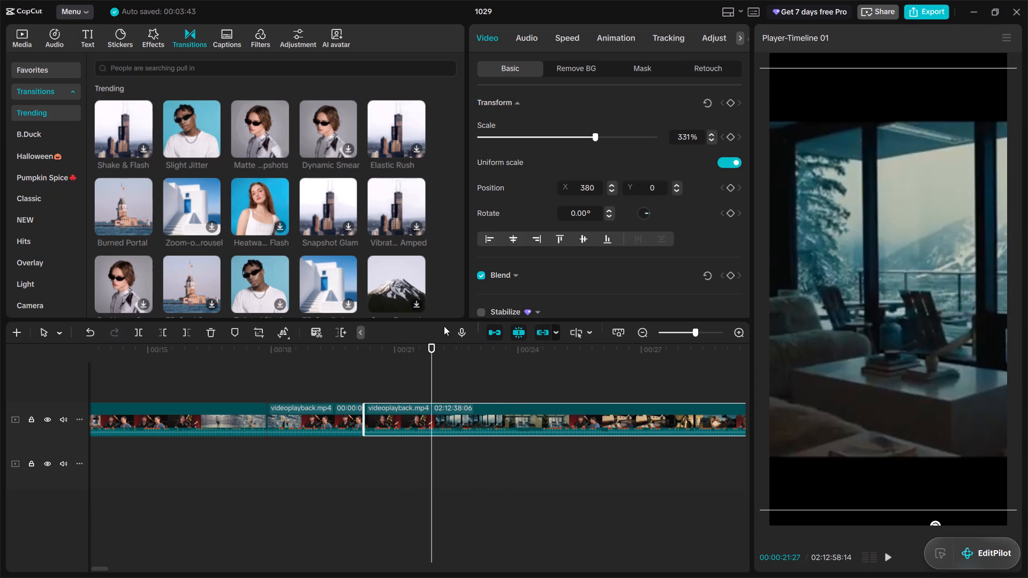
key("Left")
key("Left")
key("Left")
key("Left")
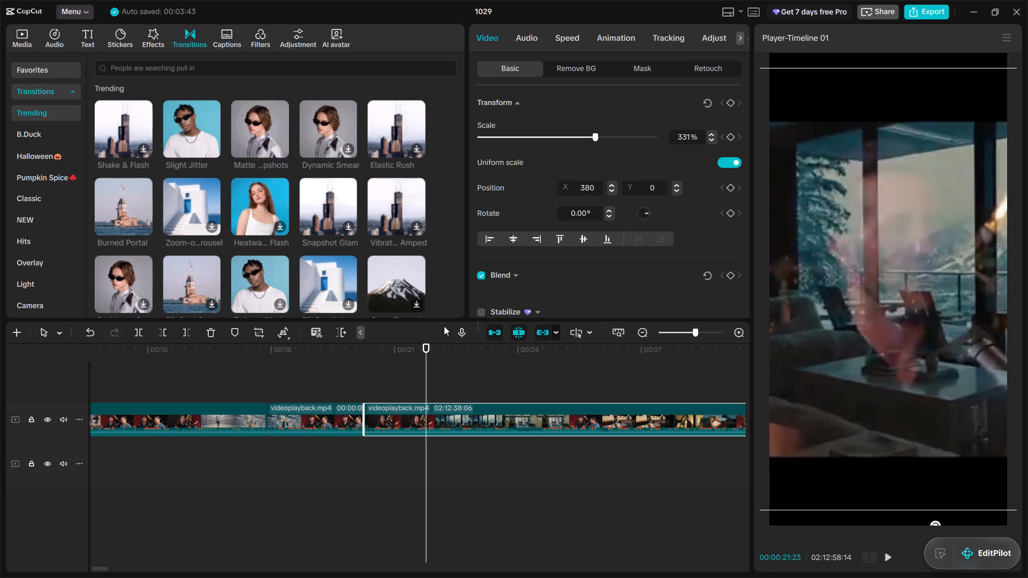
left_click(138, 325)
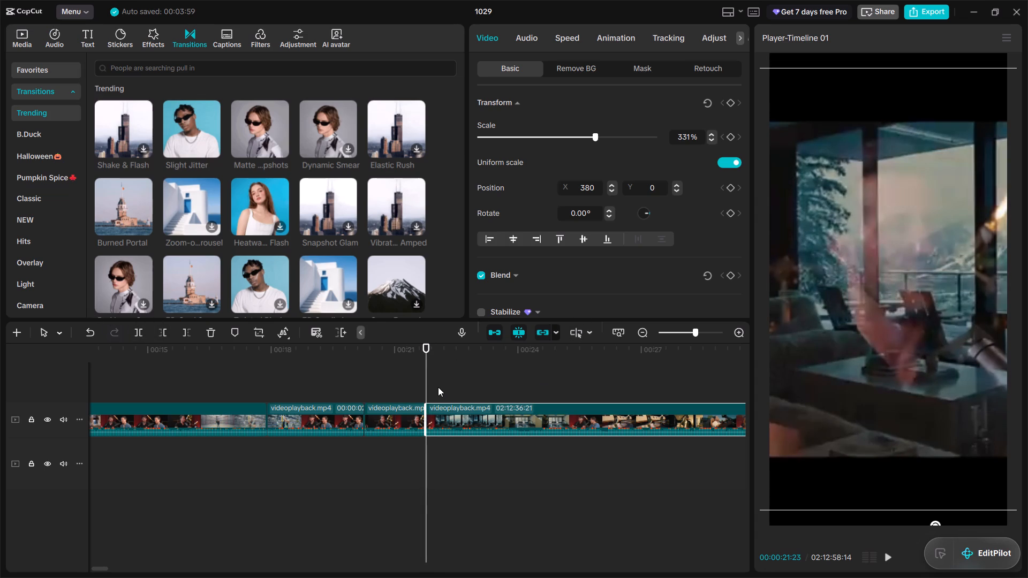
Set the scale of the sixth videoplayback.mp4 segment, starting with the living room view, to 100%.
left_click_drag(428, 376, 441, 370)
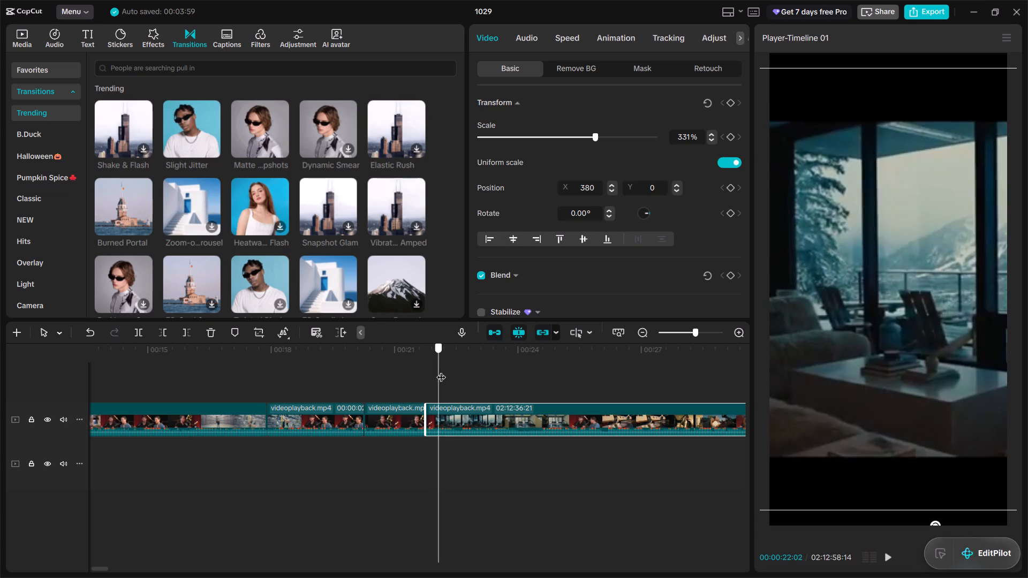
left_click_drag(441, 370, 442, 370)
left_click(503, 134)
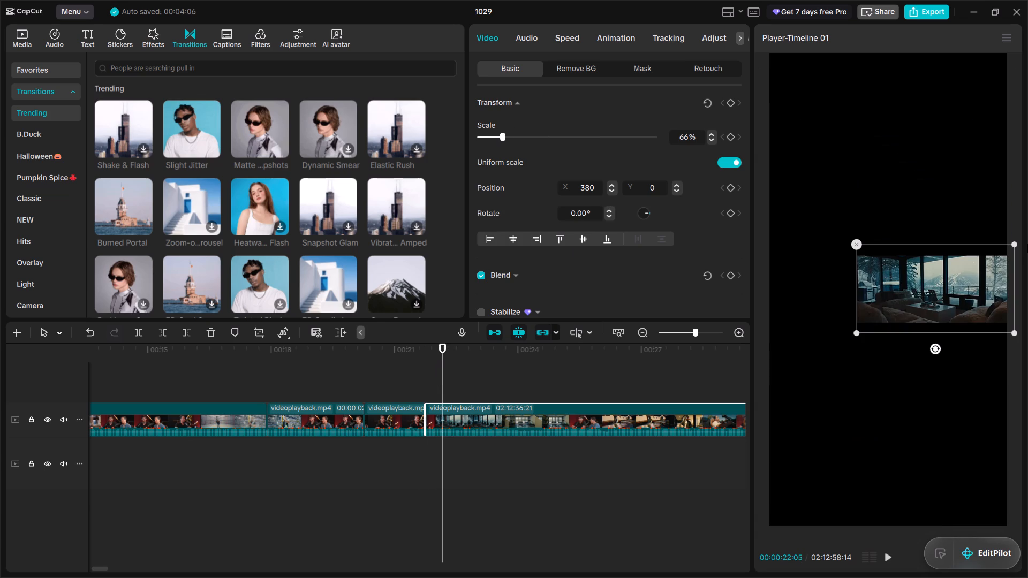
left_click(710, 133)
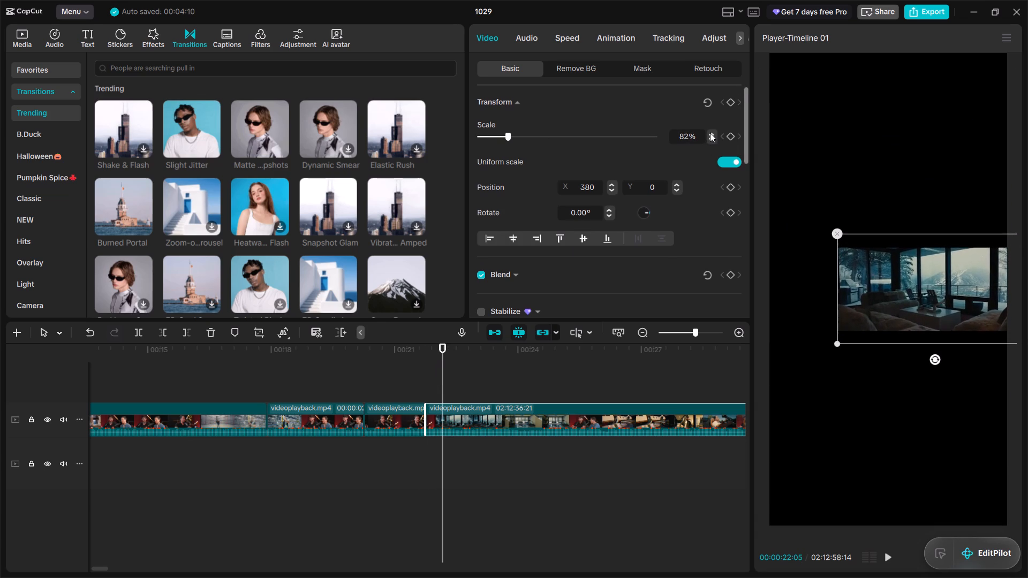
triple_click(710, 133)
double_click(710, 133)
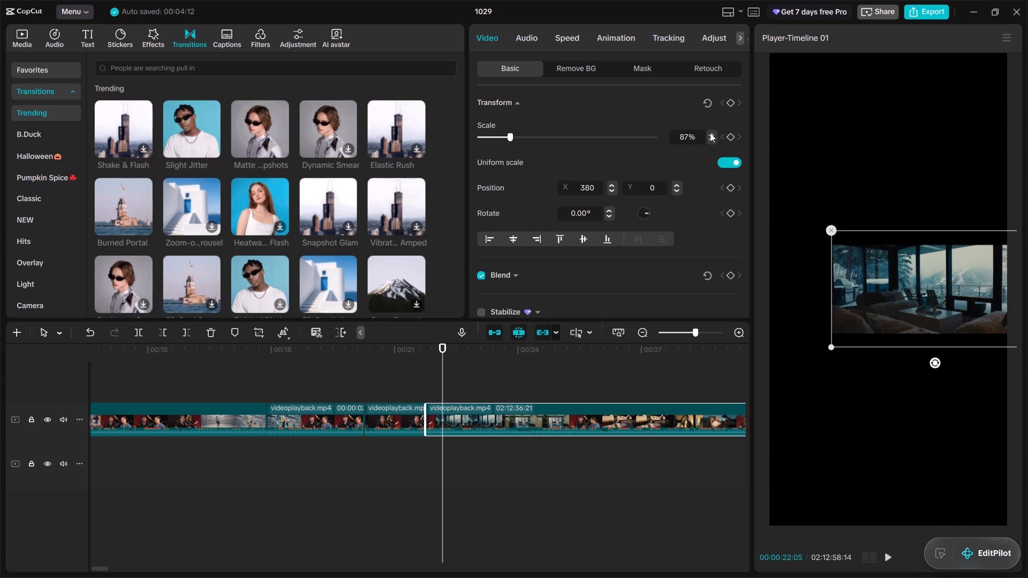
triple_click(710, 133)
double_click(710, 133)
left_click(710, 133)
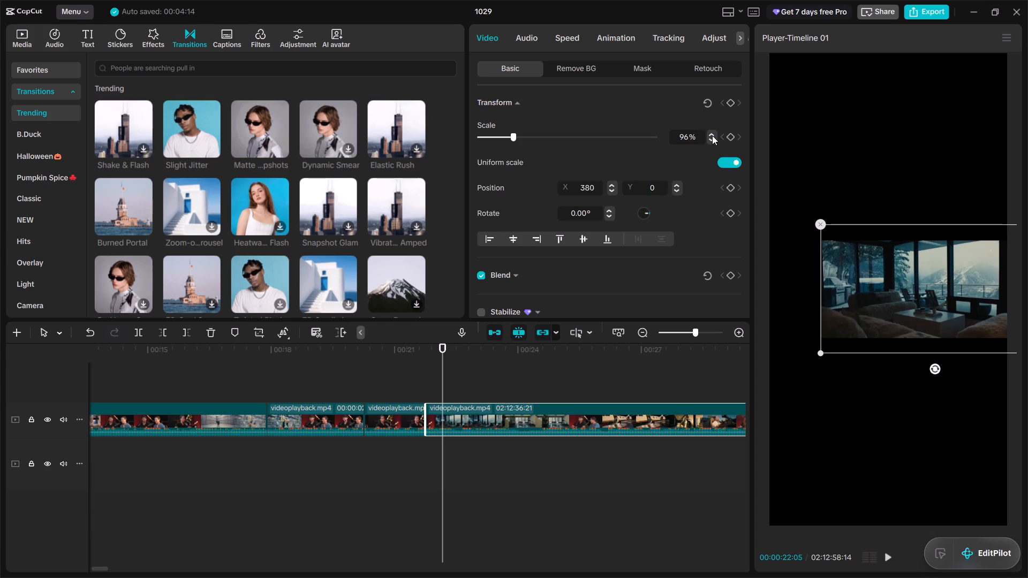
triple_click(712, 134)
left_click(712, 133)
Position the sixth videoplayback.mp4 segment at X 0, Y 220 and enlarge it to 118% scale.
left_click_drag(914, 291, 869, 276)
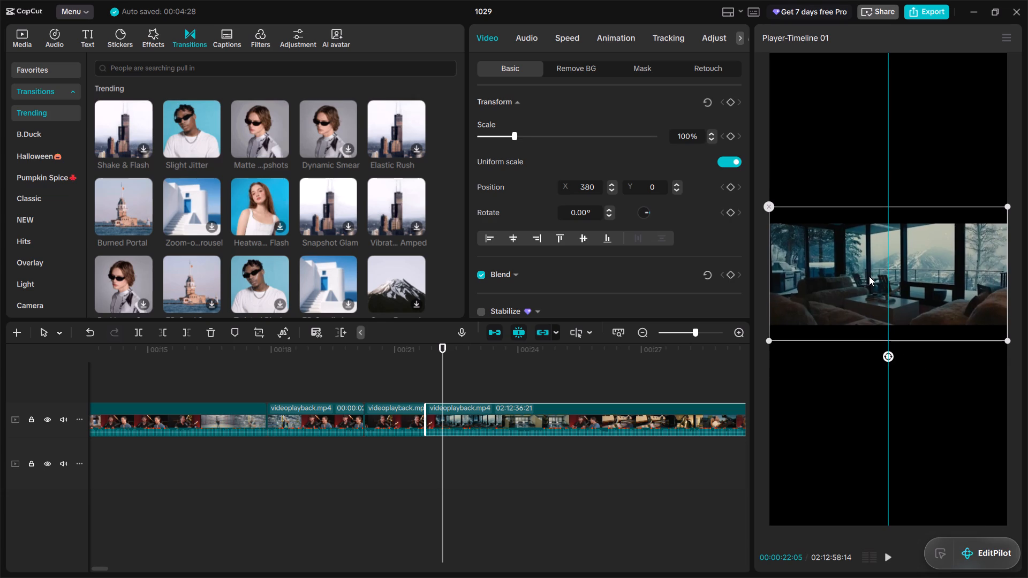
left_click_drag(869, 276, 871, 269)
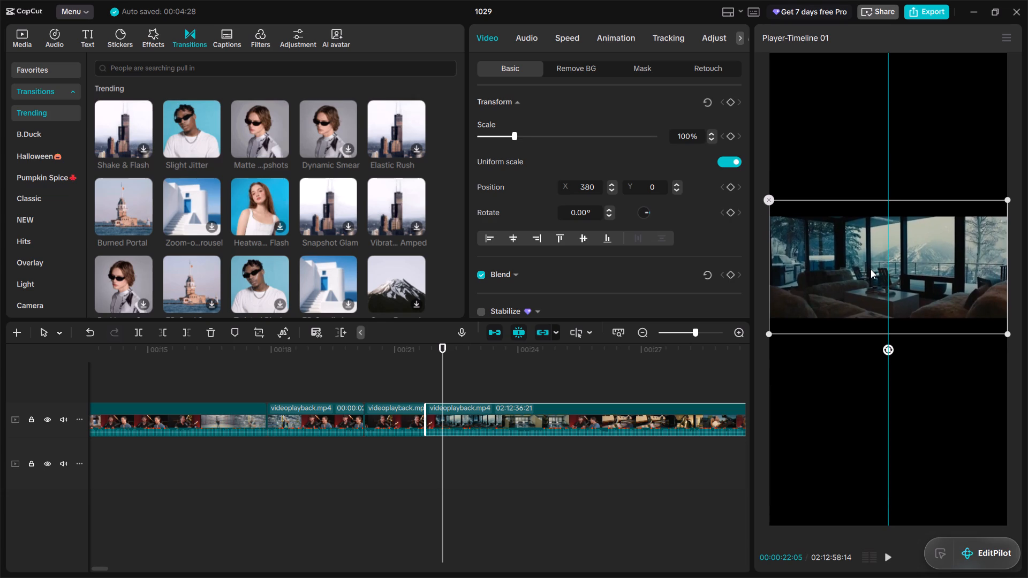
left_click_drag(871, 269, 868, 269)
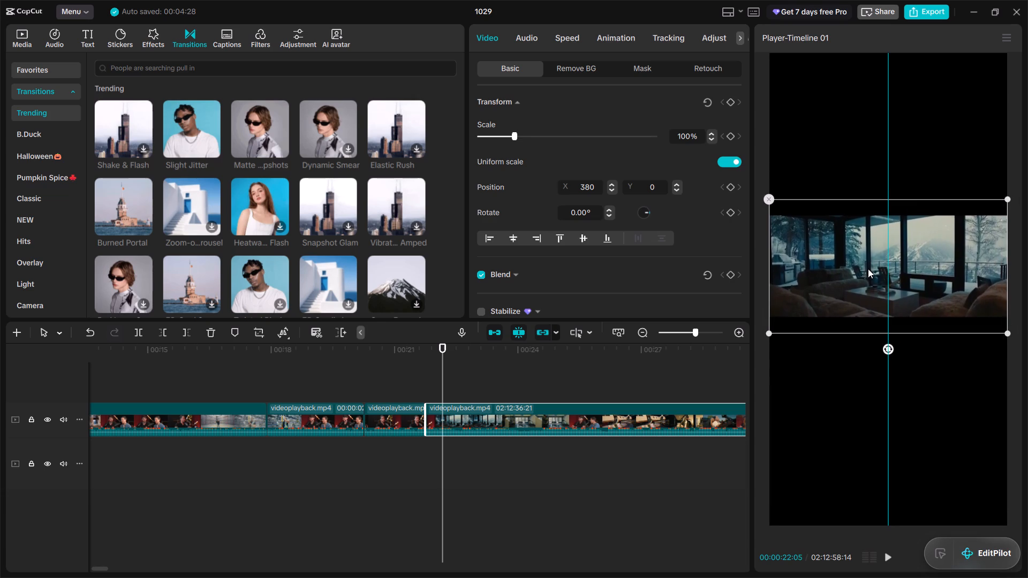
left_click_drag(868, 269, 873, 272)
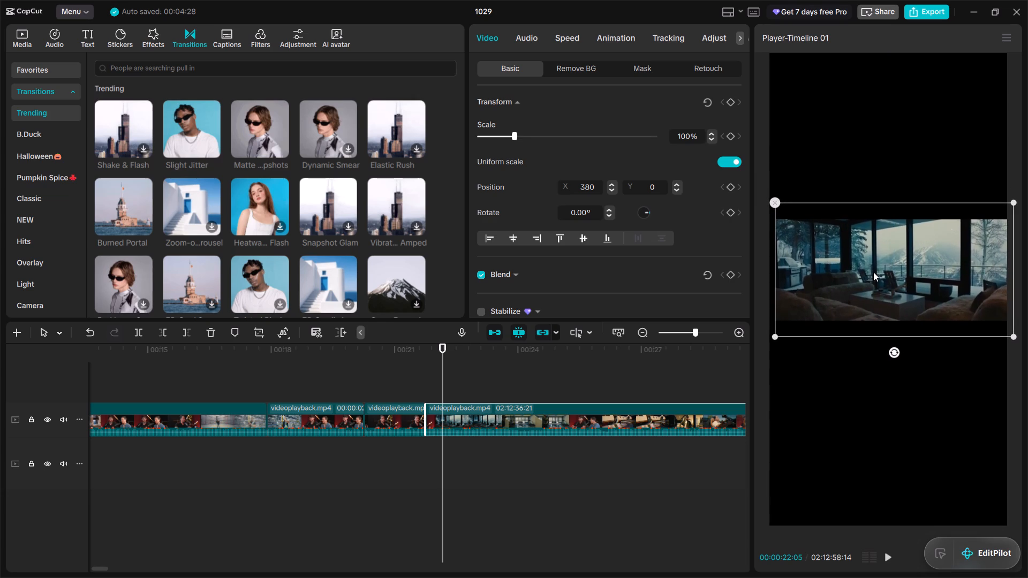
left_click_drag(873, 272, 866, 264)
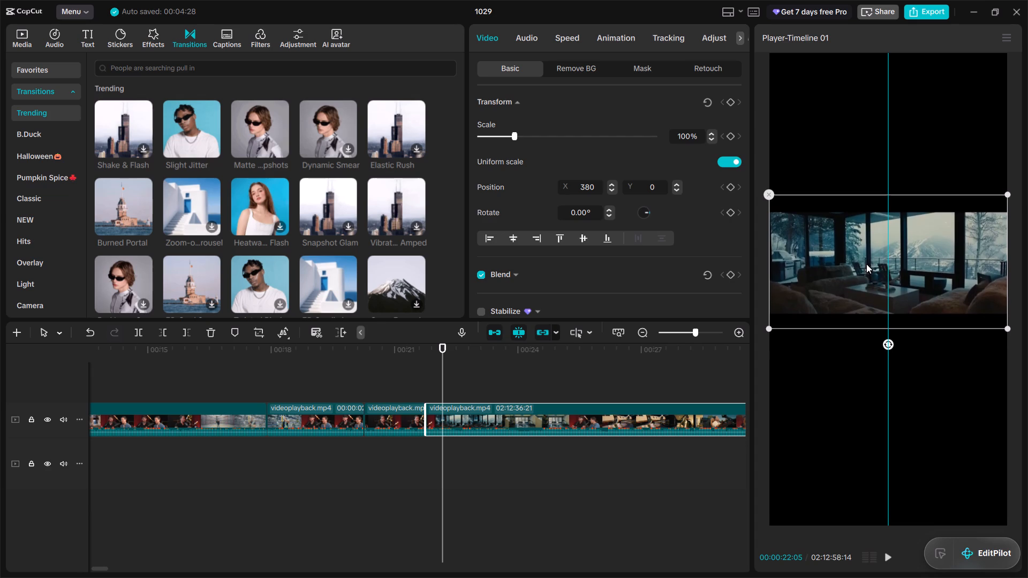
left_click_drag(866, 264, 866, 274)
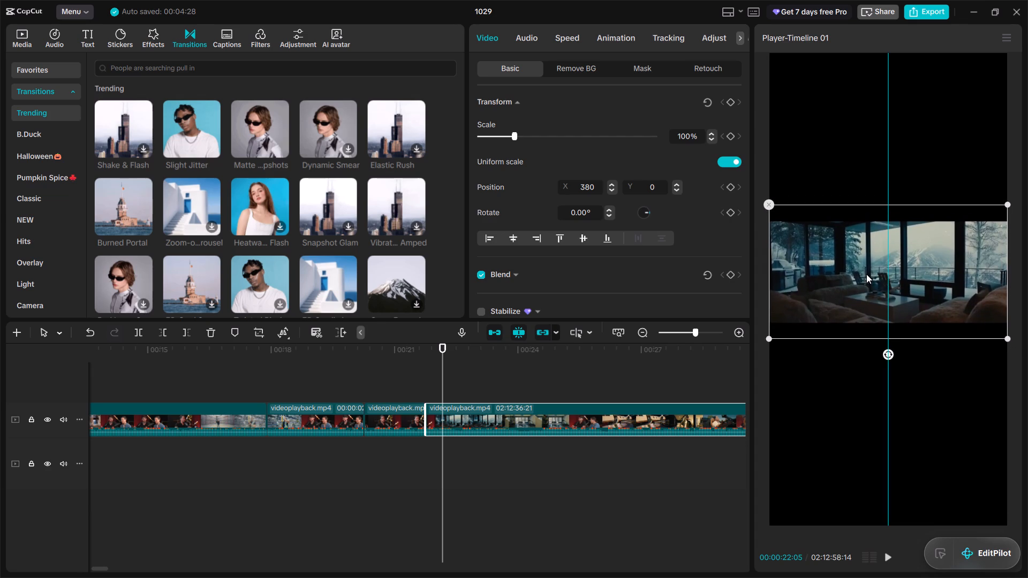
left_click_drag(866, 274, 873, 259)
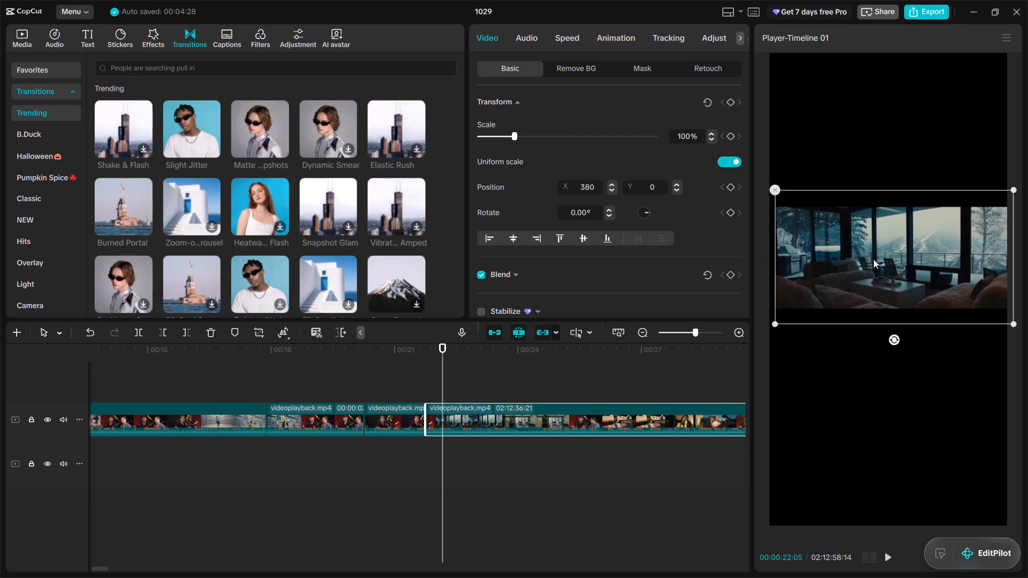
left_click_drag(873, 259, 866, 252)
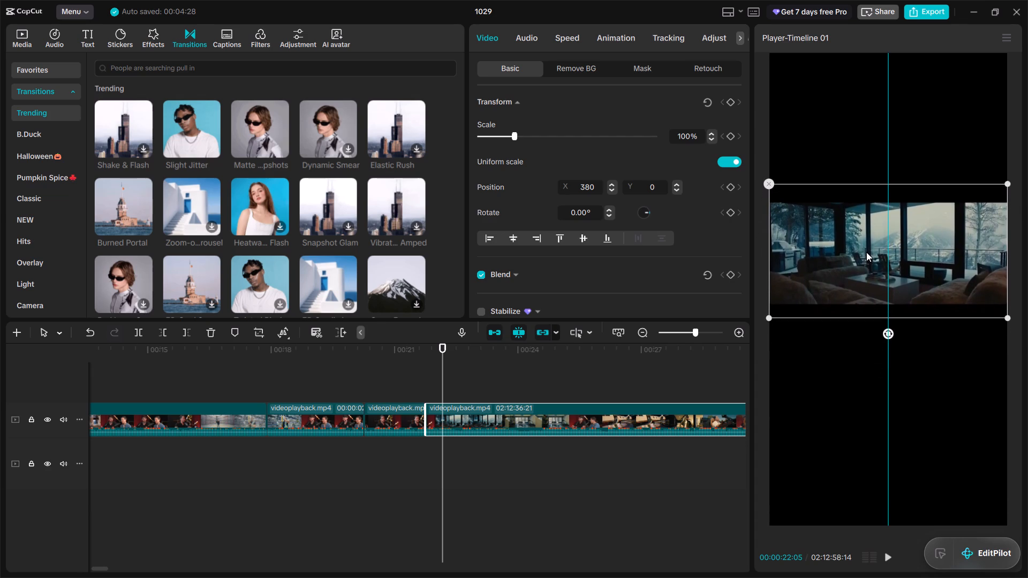
left_click_drag(866, 252, 860, 267)
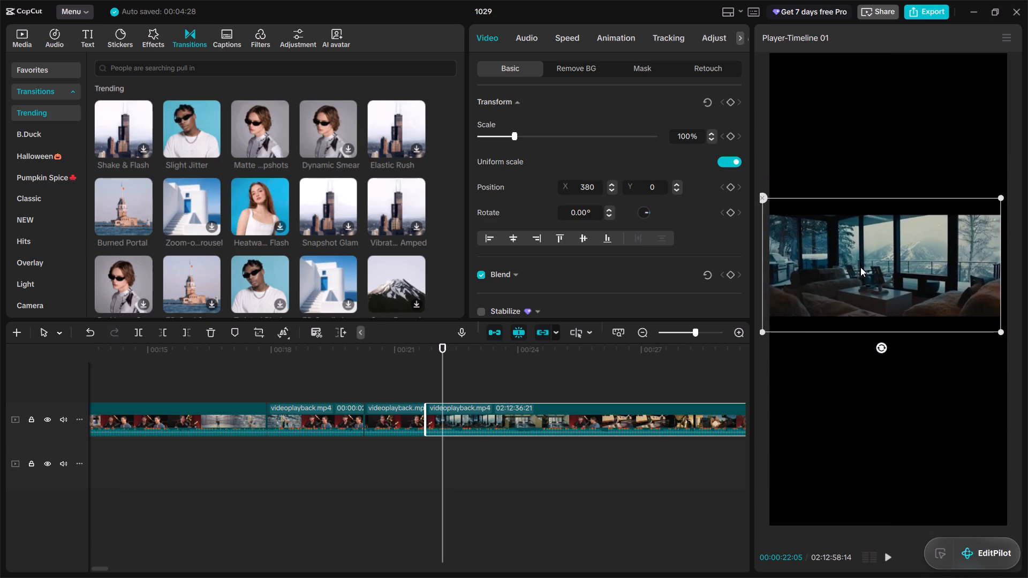
left_click_drag(860, 267, 866, 263)
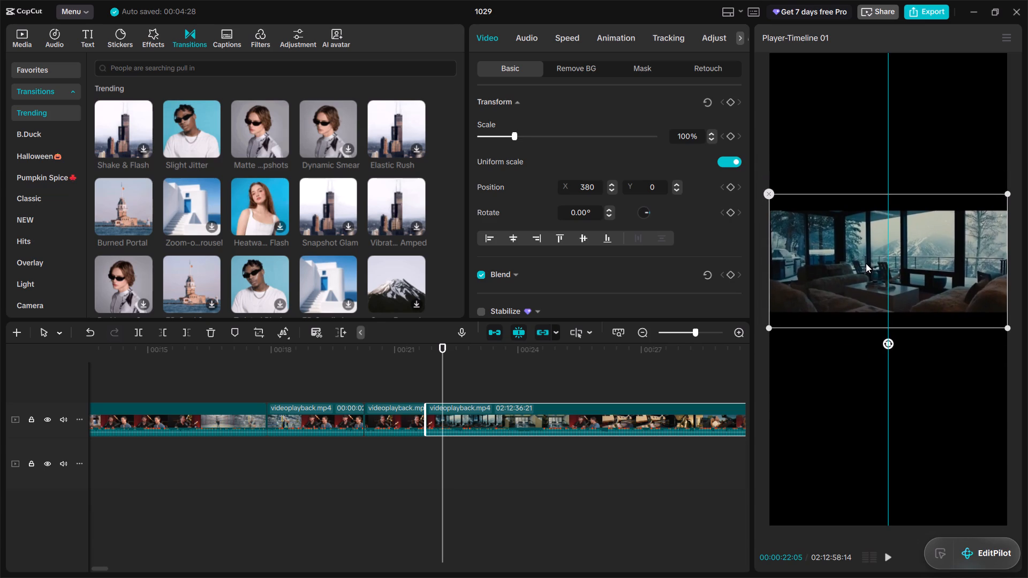
left_click_drag(866, 263, 866, 264)
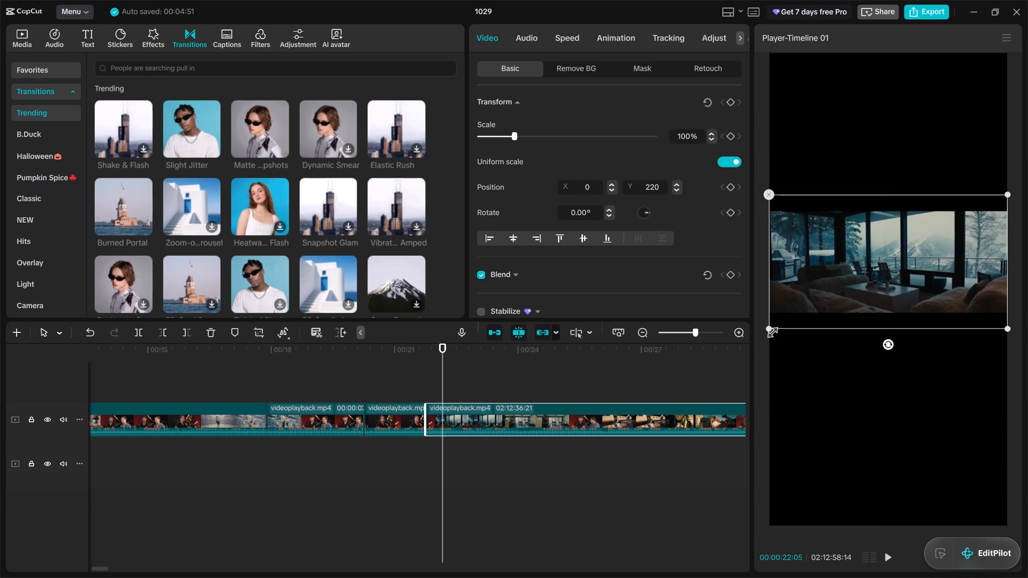
left_click_drag(770, 329, 746, 353)
Trim away everything after 00:00:24:14 in the sixth segment, where the garage gym shot changes to the two men.
key("space")
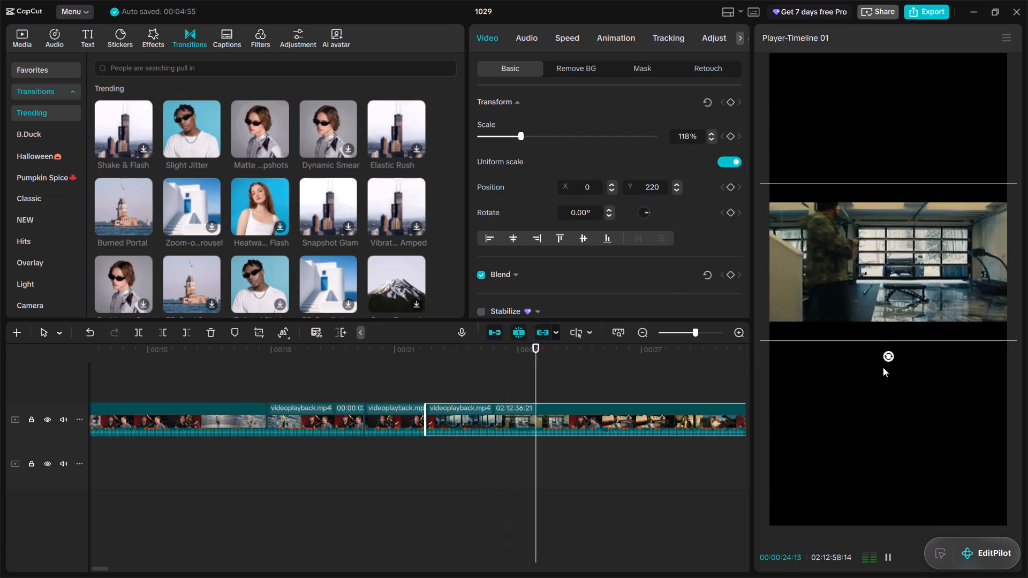
key("space")
key("space")
key("space")
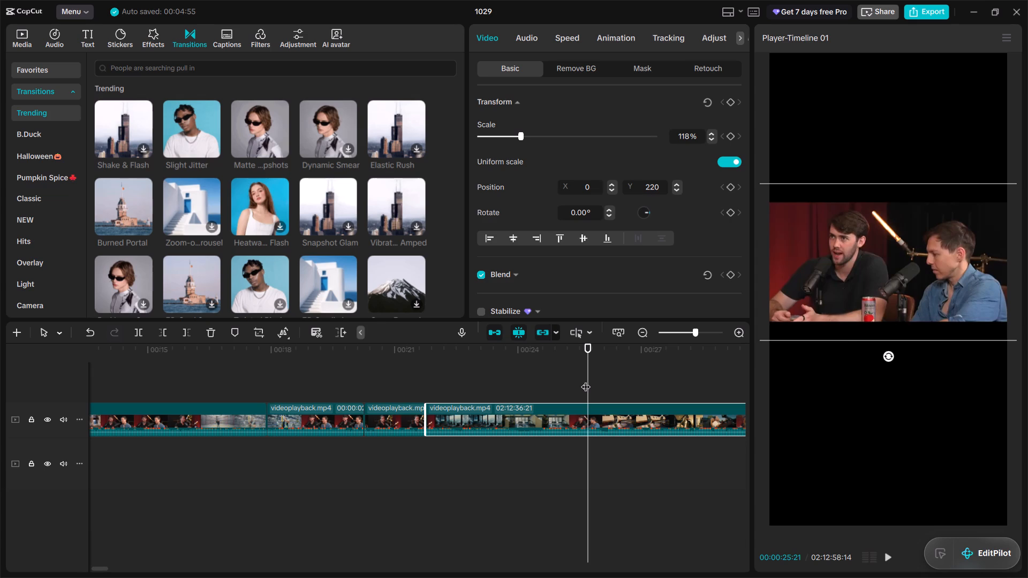
left_click_drag(586, 380, 554, 387)
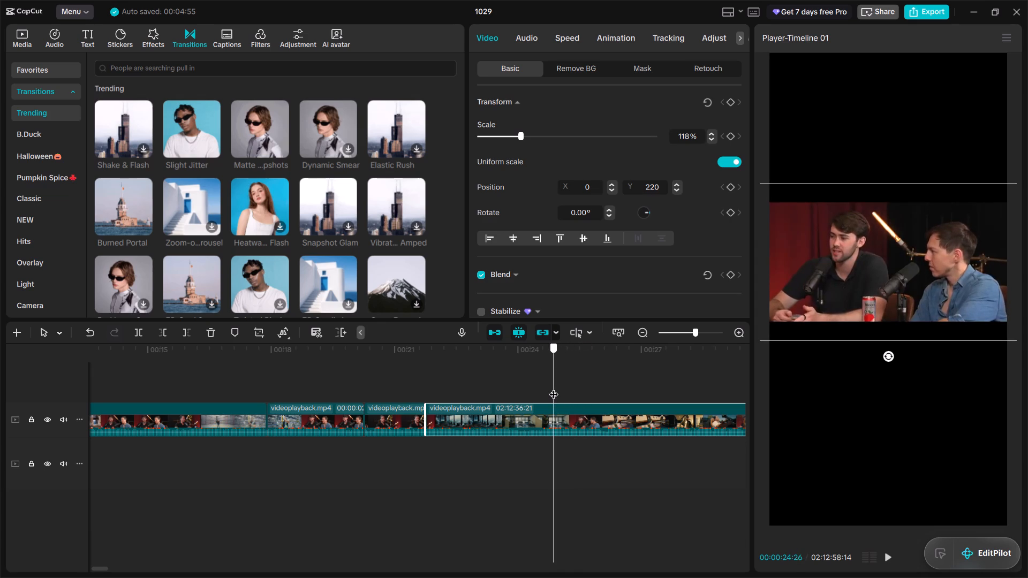
left_click_drag(554, 387, 535, 392)
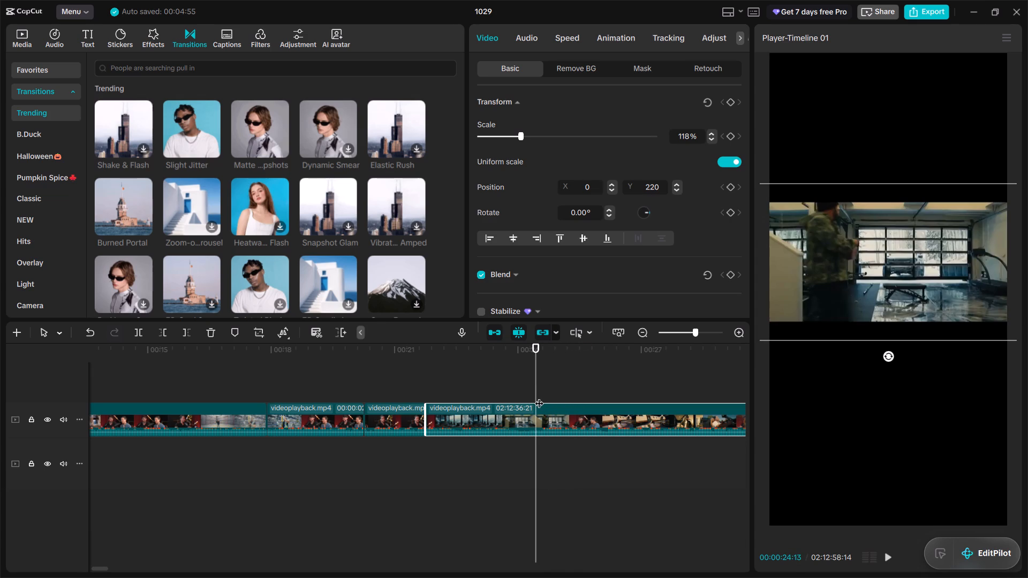
key("Right")
key("Right")
key("Right")
key("Left")
key("Left")
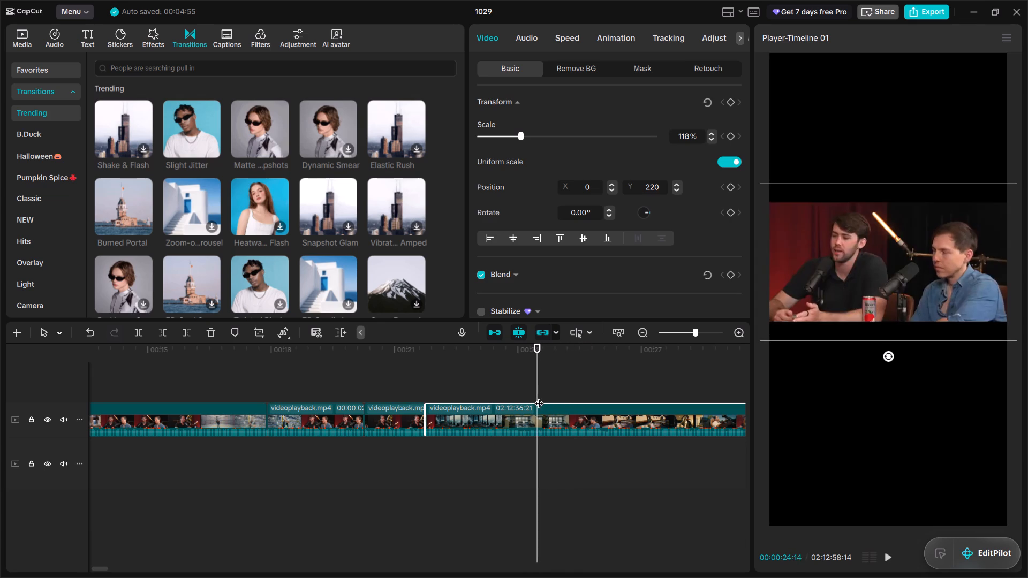
key("Left")
key("Right")
left_click(183, 332)
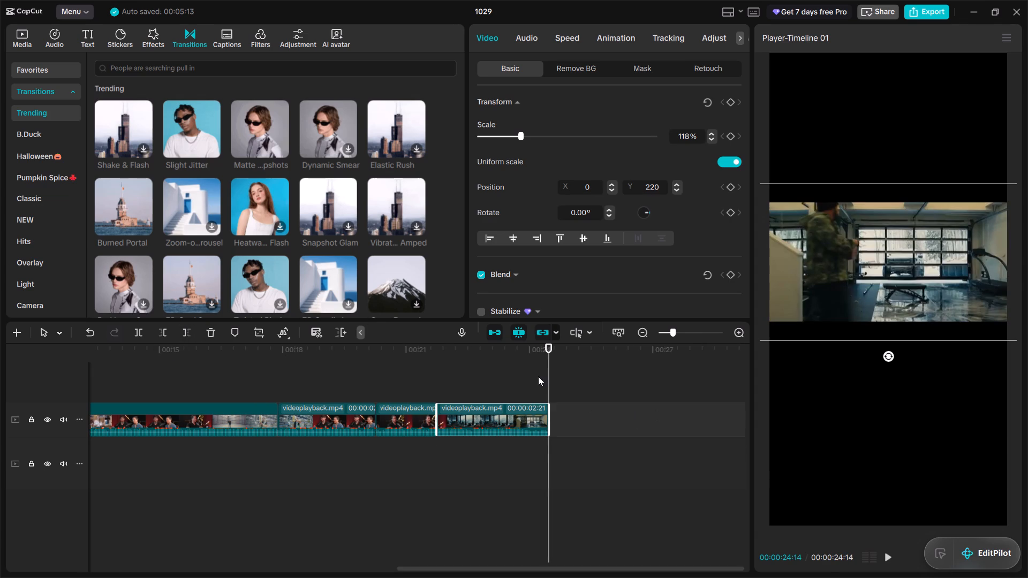
Split the long 12-second videoplayback.mp4 segment at 00:00:13:04, where the kitchen shot changes to the two men at the microphones.
left_click_drag(549, 368, 0, 392)
key("space")
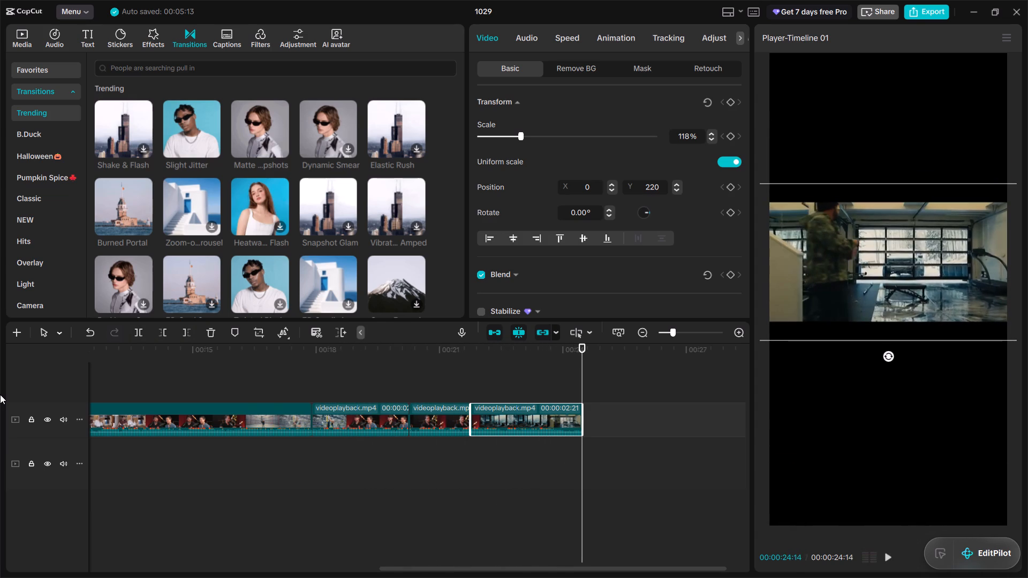
left_click_drag(580, 354, 188, 363)
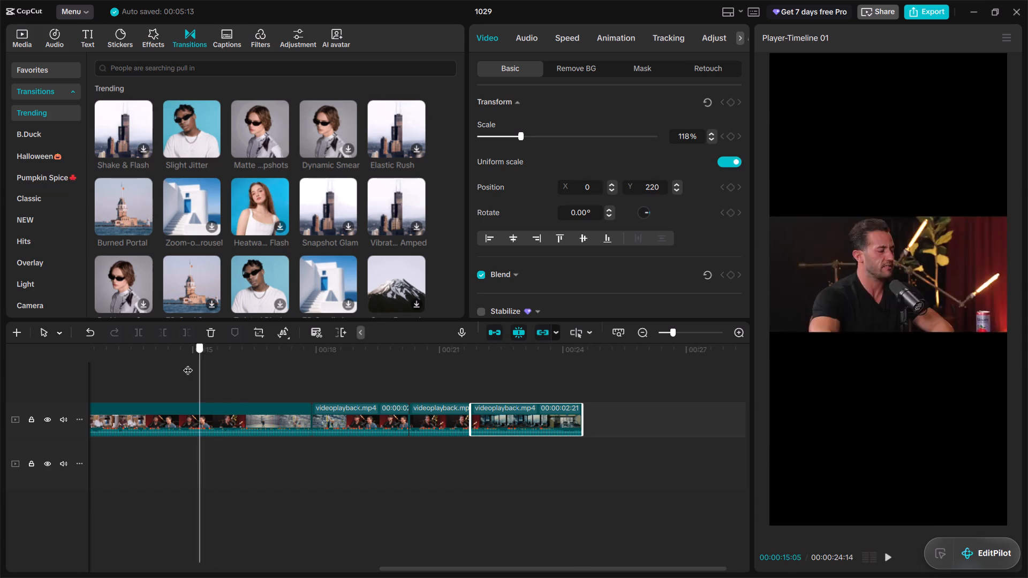
left_click_drag(188, 363, 408, 381)
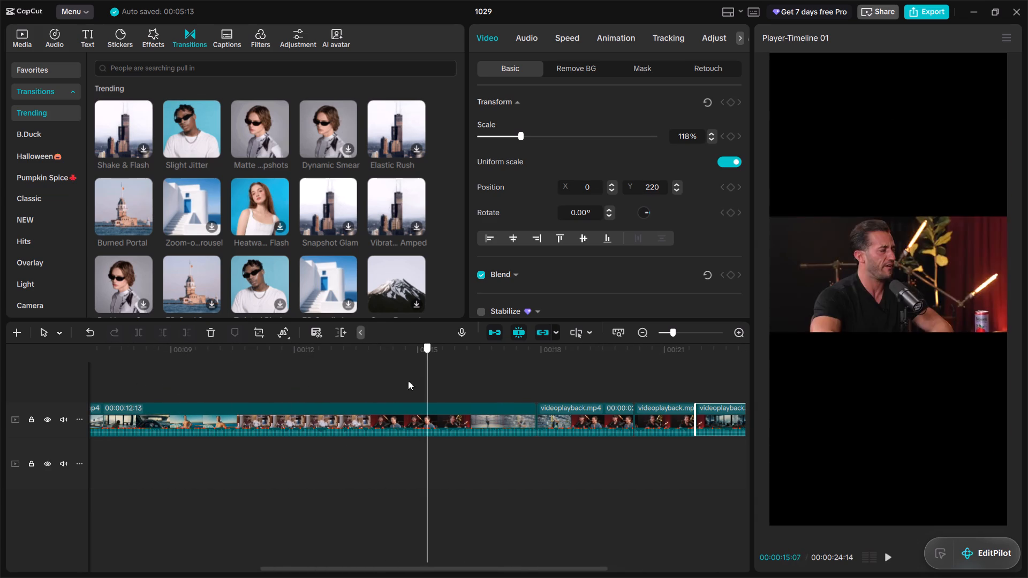
left_click_drag(408, 381, 323, 394)
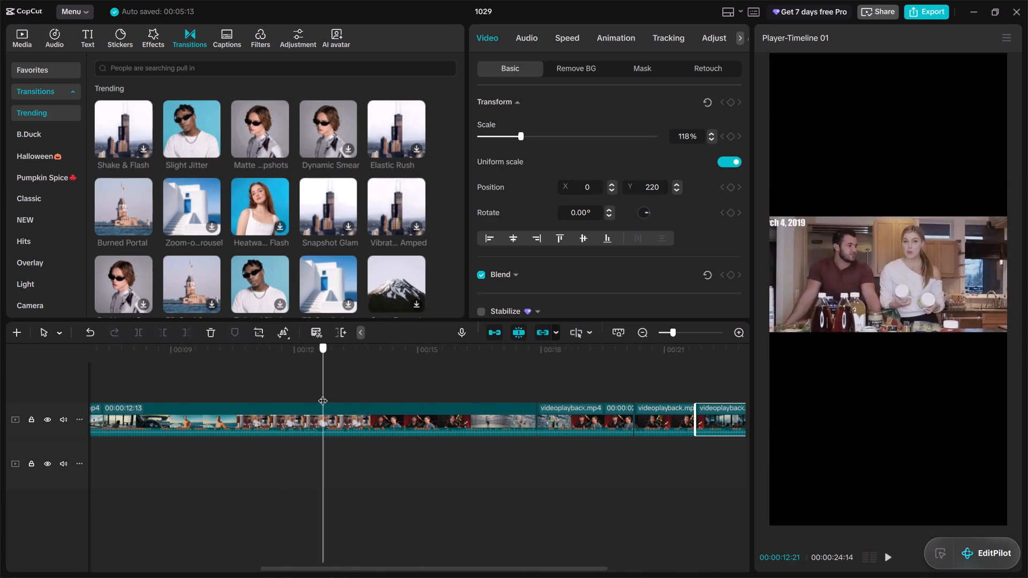
left_click_drag(323, 394, 347, 387)
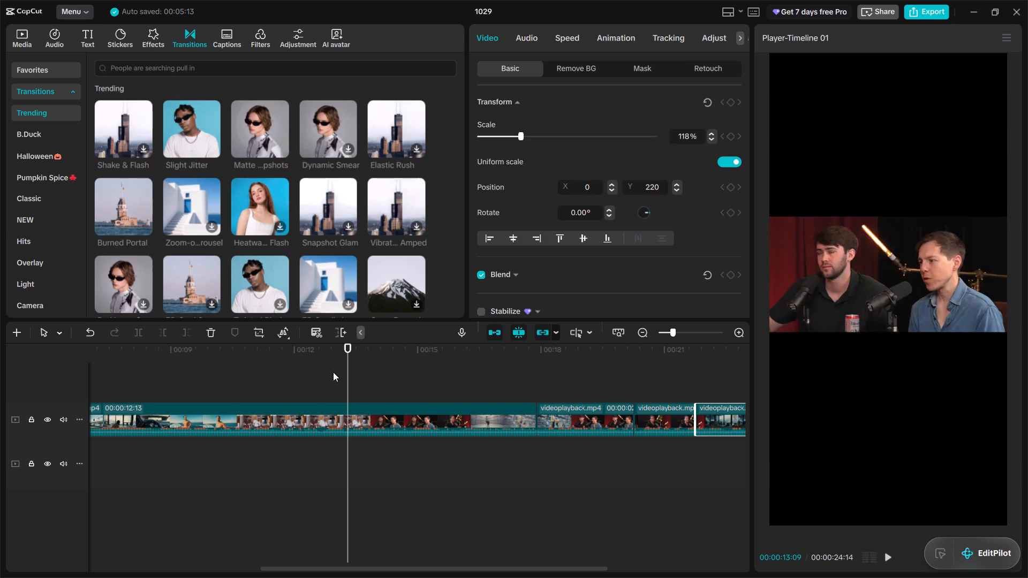
key("Left")
key("Left")
key("Left")
key("Left")
key("Left")
key("Left")
key("Left")
key("Left")
key("Left")
key("Left")
key("Left")
key("Left")
key("Left")
key("Left")
key("Left")
key("Left")
key("Left")
key("Left")
key("Left")
key("Left")
key("Right")
key("Right")
key("Right")
key("Right")
key("Right")
key("Right")
key("Right")
key("Right")
key("Right")
key("Right")
key("Right")
key("Right")
key("Right")
key("Right")
key("Right")
key("Right")
key("Right")
key("Right")
key("Right")
key("Right")
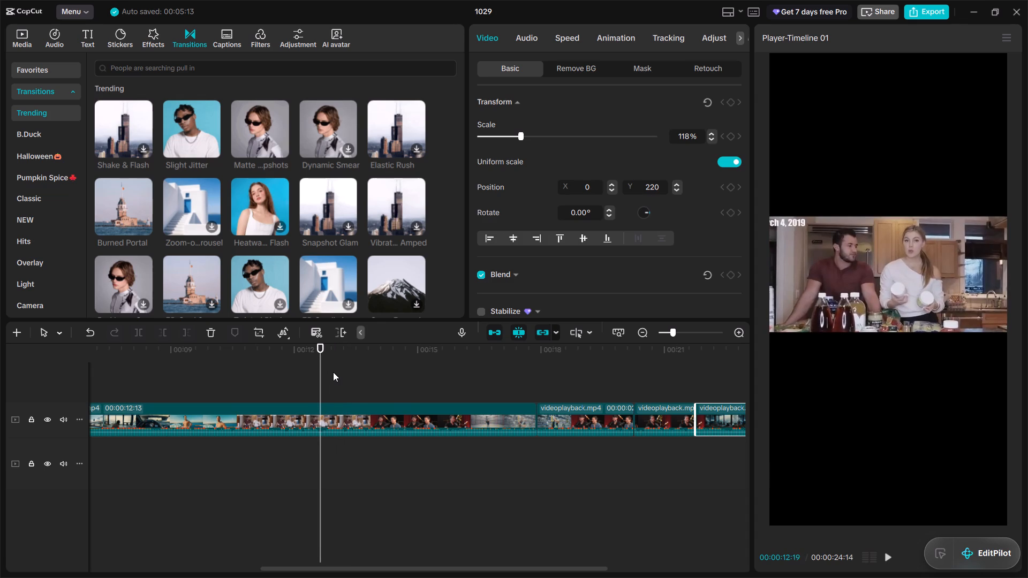
key("Left")
key("Left")
key("Left")
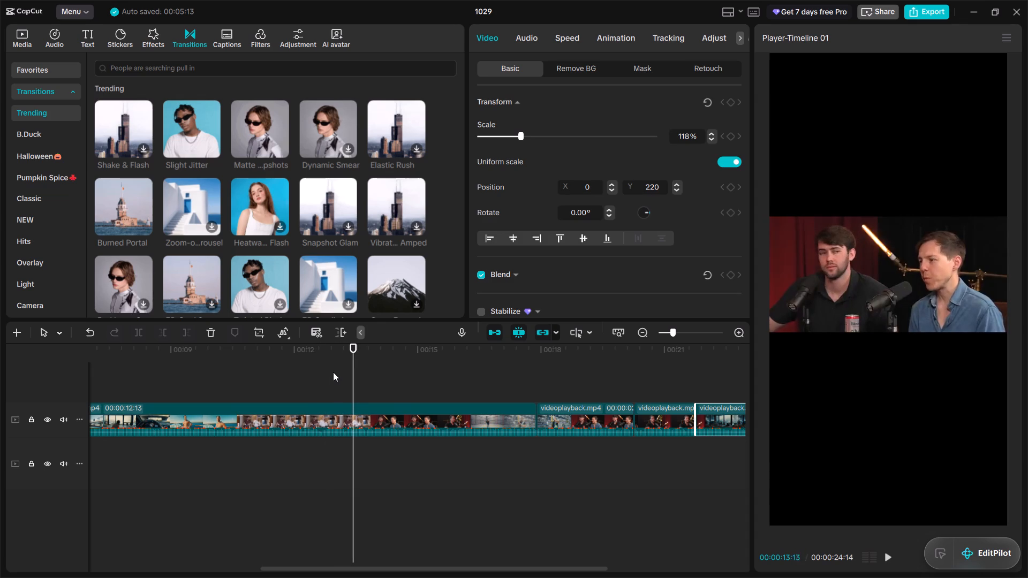
key("Left")
key("Left")
key("Left")
key("Left")
key("Left")
key("Left")
key("Left")
key("Left")
key("Left")
key("Left")
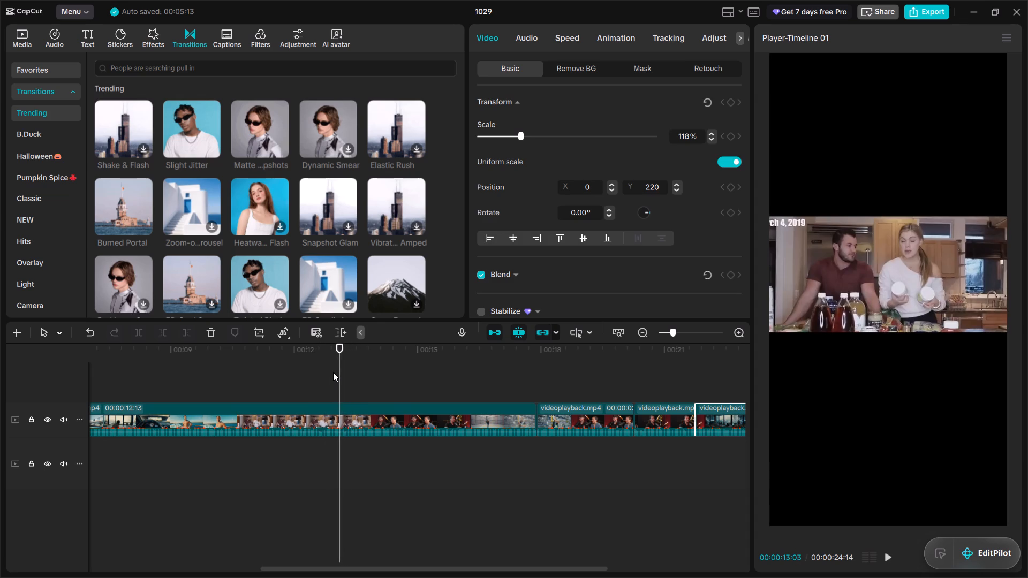
key("Right")
key("Right")
key("Right")
key("Left")
key("Left")
key("Right")
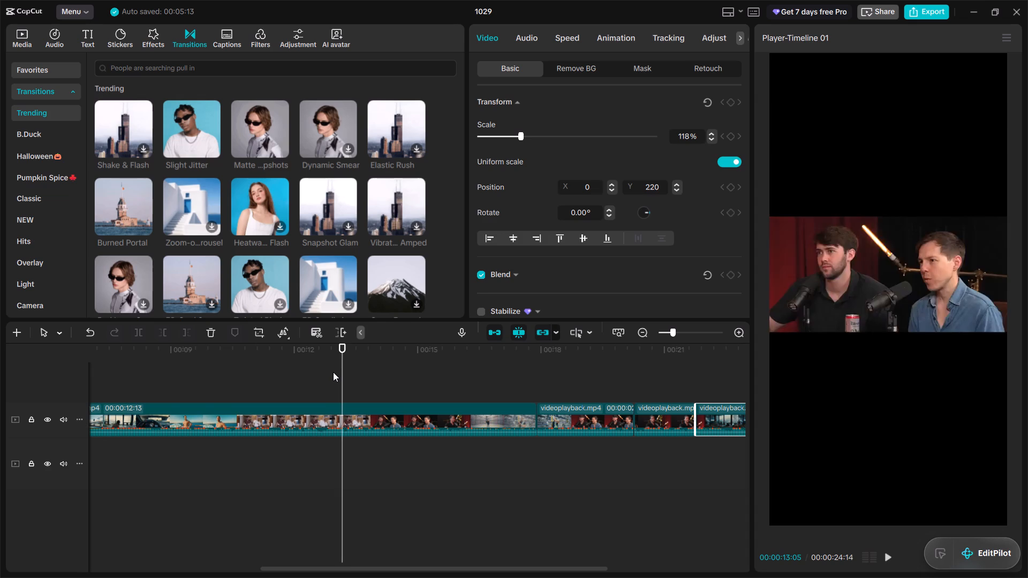
key("Left")
key("Right")
key("Left")
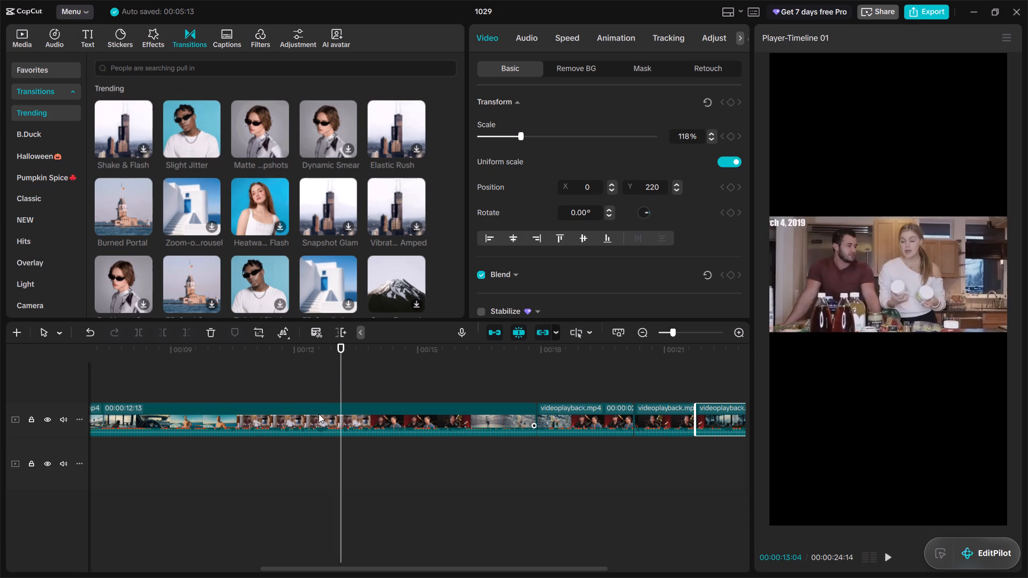
left_click(319, 414)
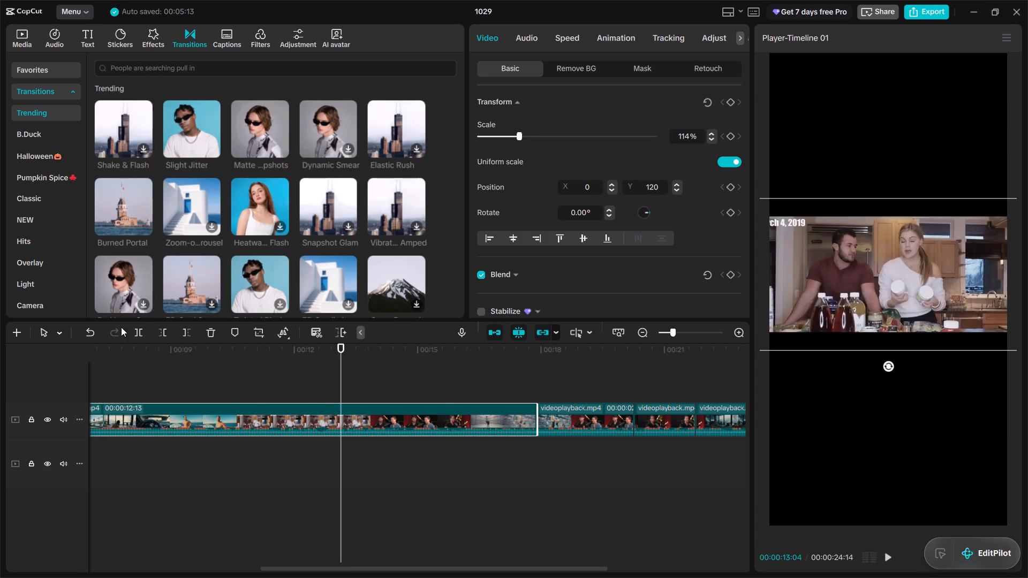
left_click(137, 337)
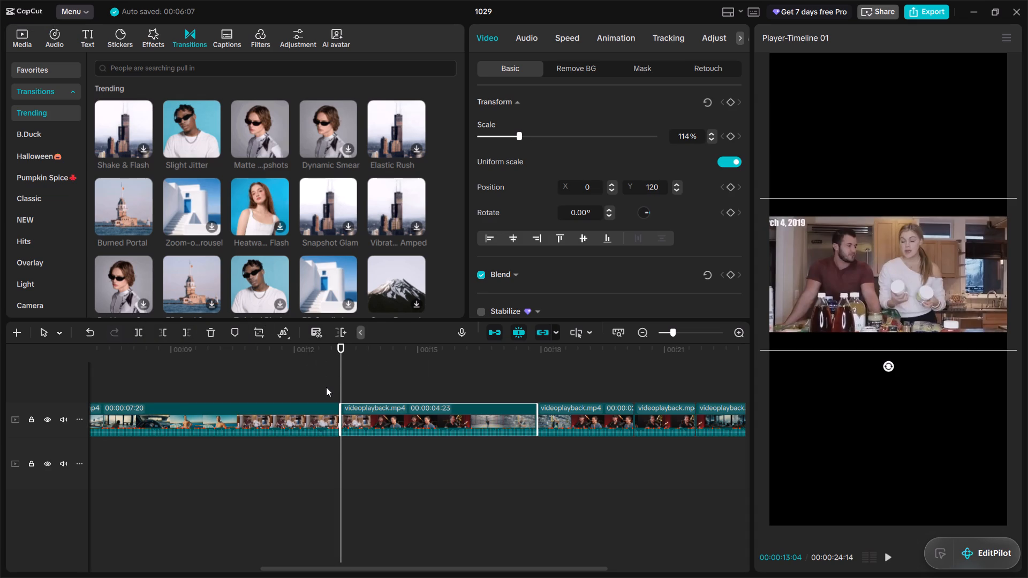
Enlarge the new segment starting with the two men to 331% and position it at X -1231, Y 0, framing the man in the blue shirt.
key("Right")
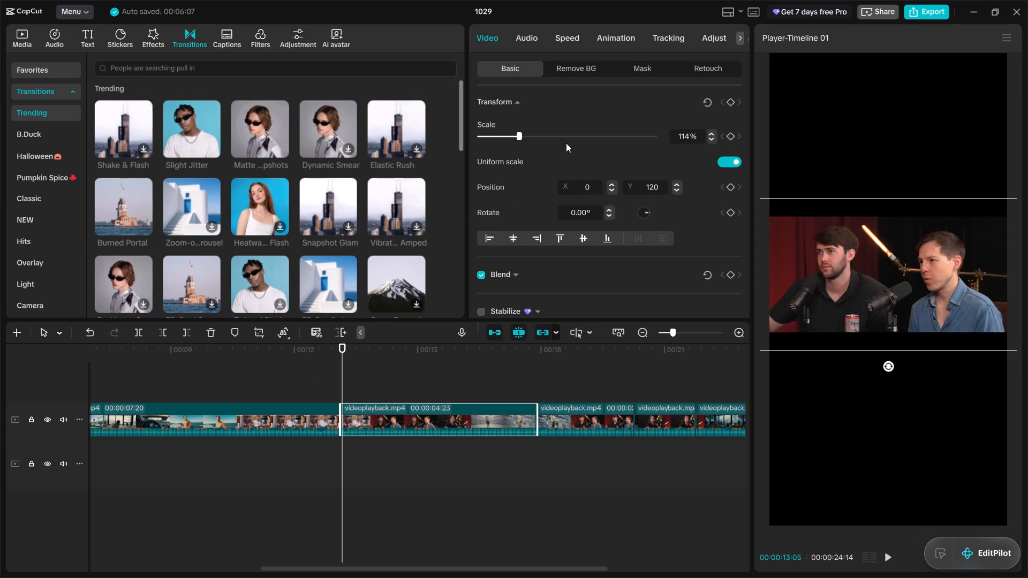
left_click(688, 134)
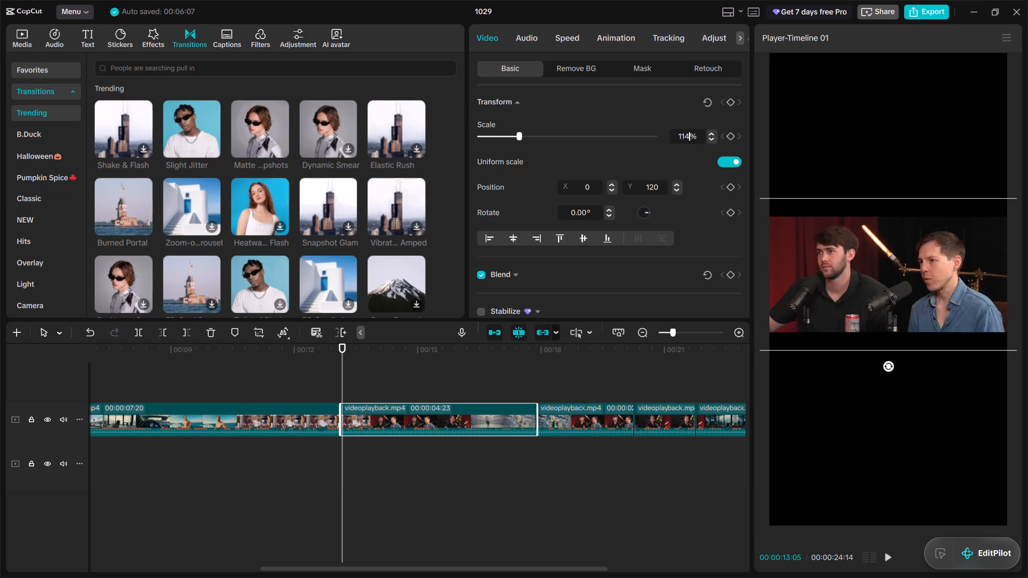
key("BackSpace")
key("BackSpace")
key("BackSpace")
type("331")
key("Return")
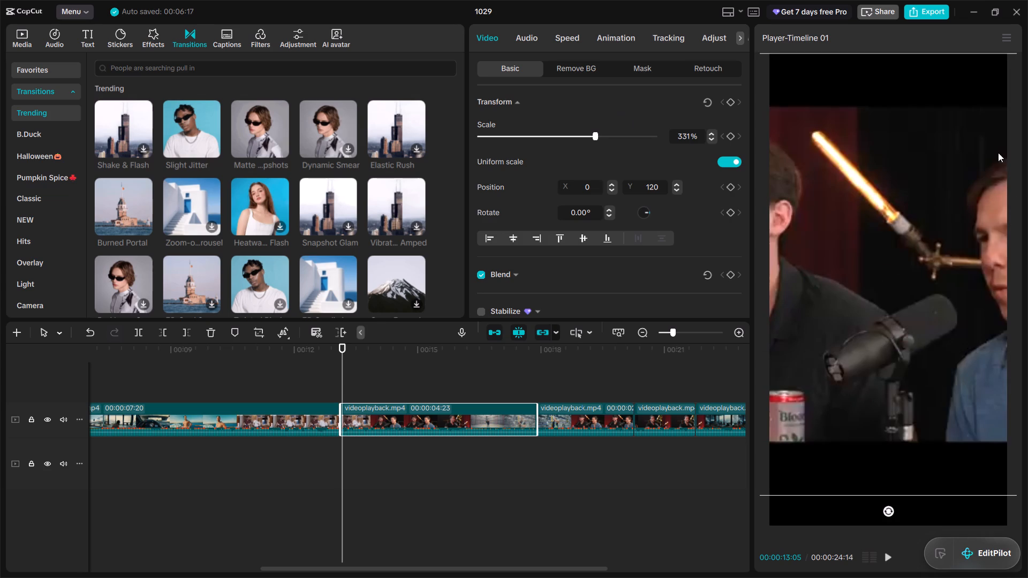
left_click_drag(939, 245, 803, 263)
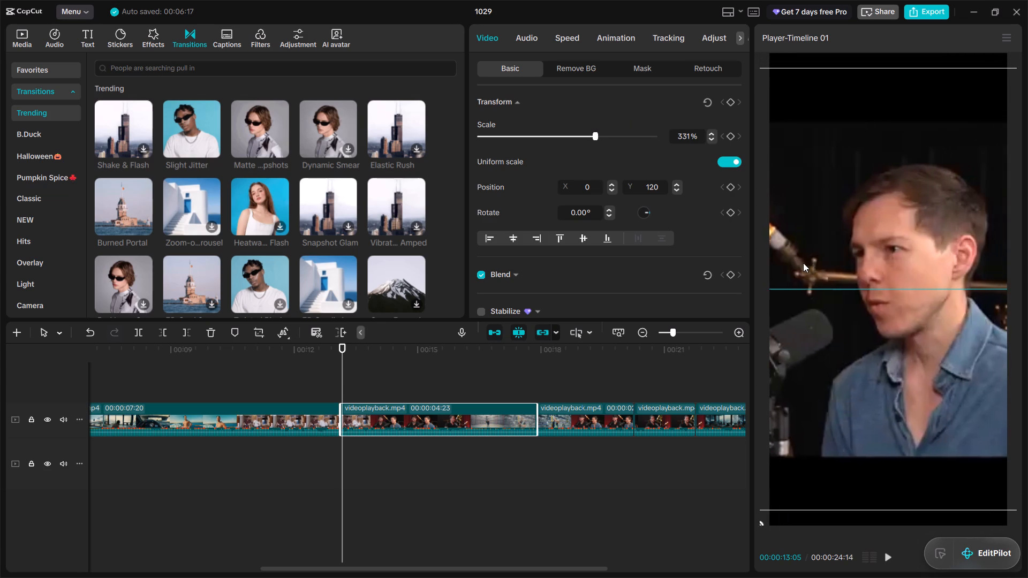
left_click_drag(803, 263, 788, 264)
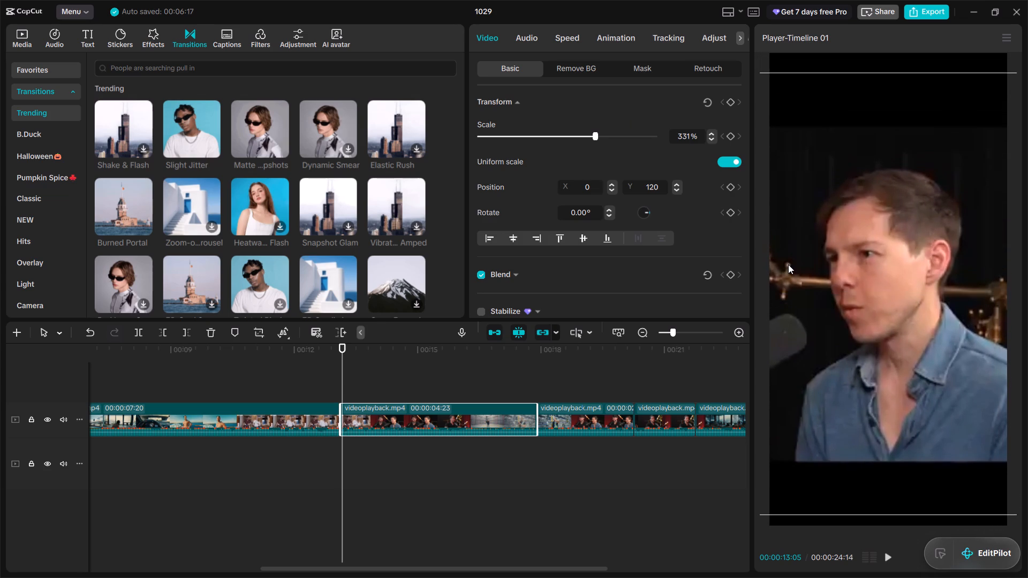
left_click_drag(788, 264, 787, 258)
Split this segment at 00:00:14:22, where the man in the blue shirt changes to the man in the black T-shirt.
key("space")
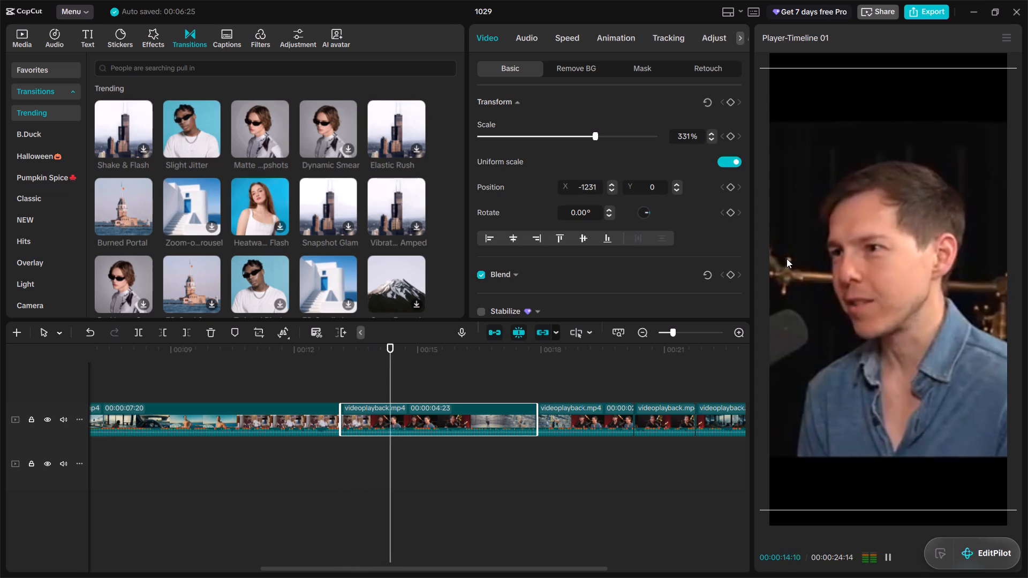
key("space")
key("space")
key("space")
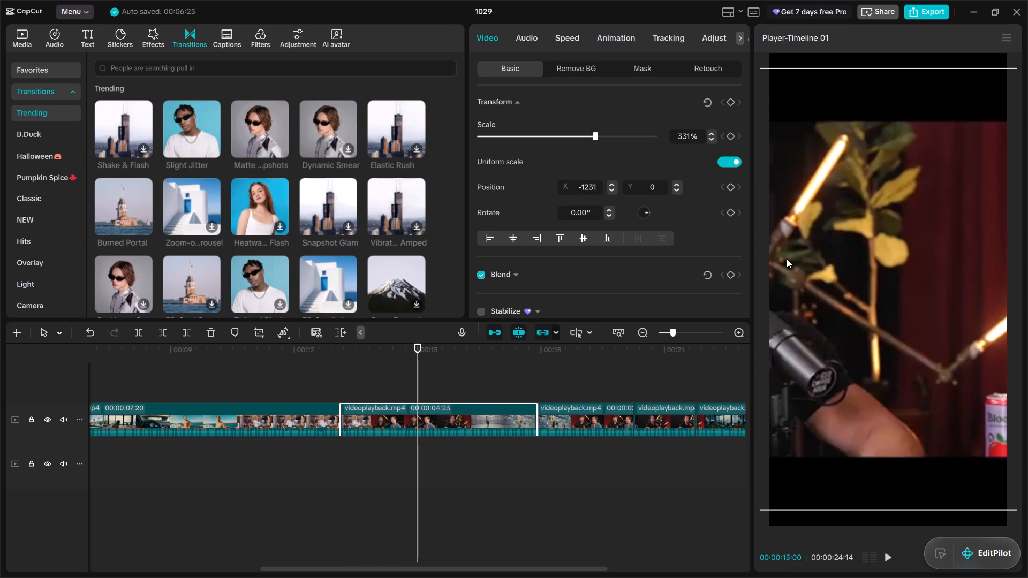
key("Left")
key("Left")
key("Left")
key("Left")
key("Left")
key("Left")
key("Left")
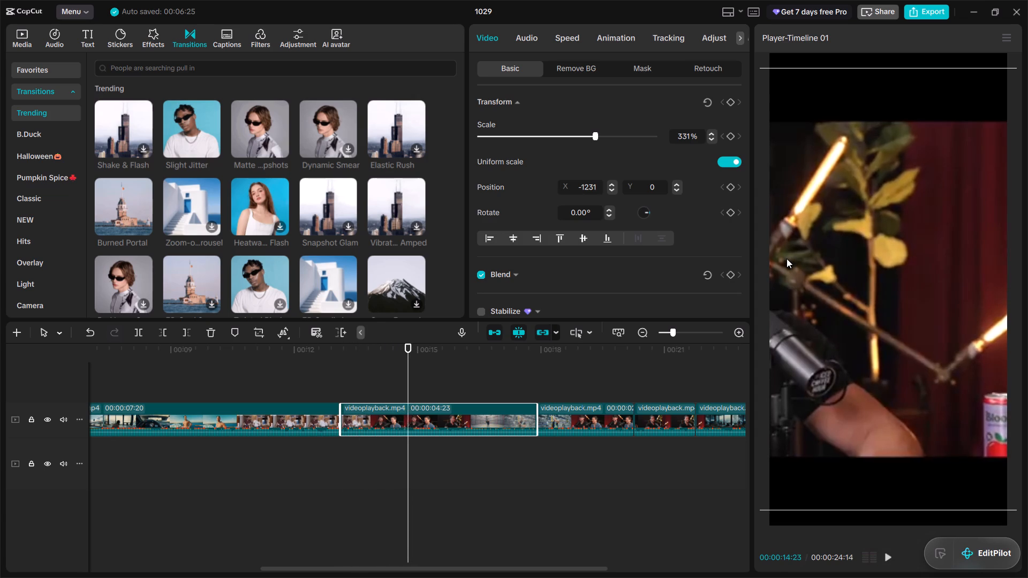
key("Left")
key("Left")
key("Right")
key("Right")
key("Left")
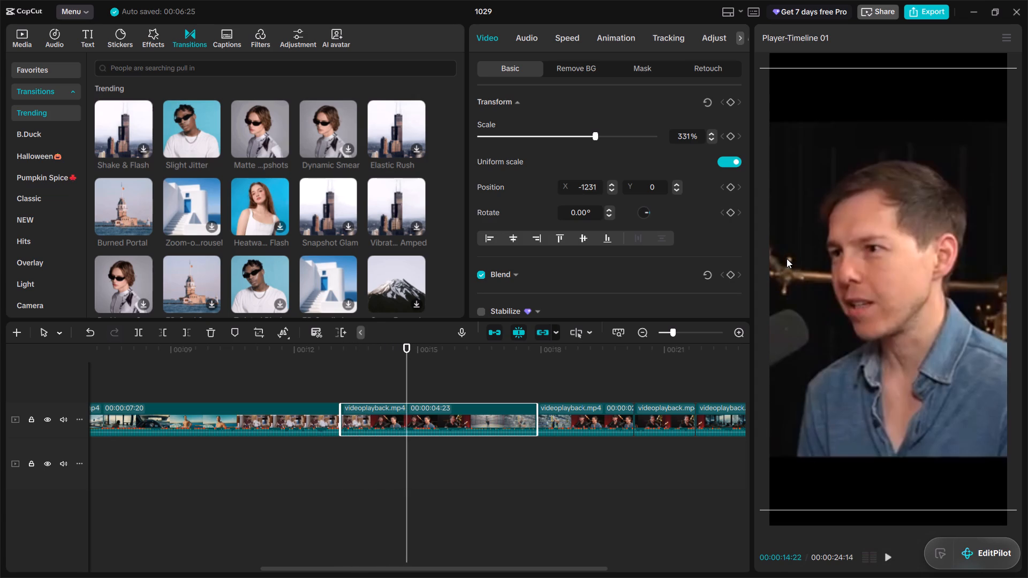
key("Right")
key("Left")
left_click(141, 338)
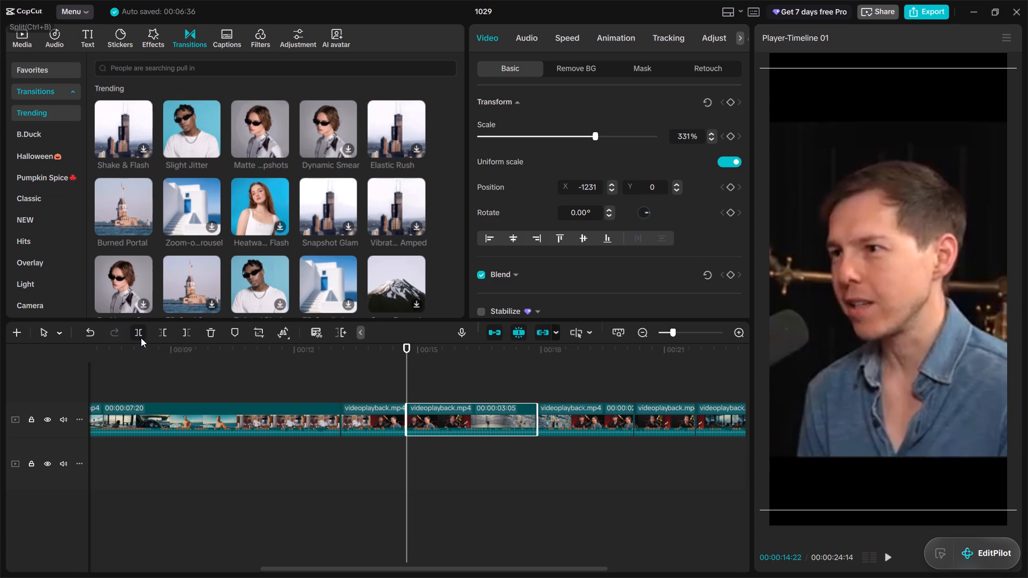
Position the new segment at X 432, Y 0 so the man in the black T-shirt is framed.
left_click_drag(821, 296, 957, 273)
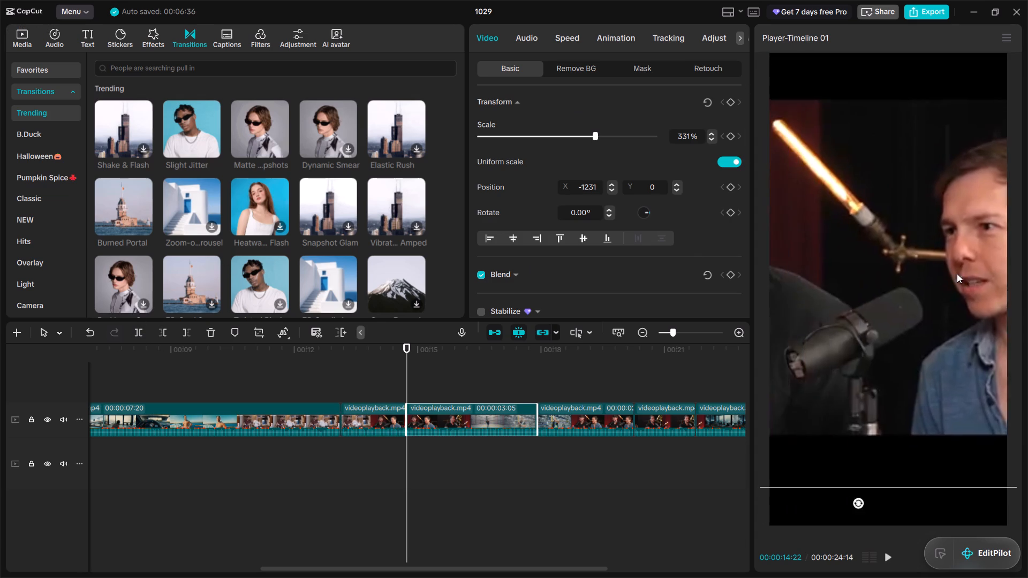
left_click_drag(957, 273, 1027, 285)
key("space")
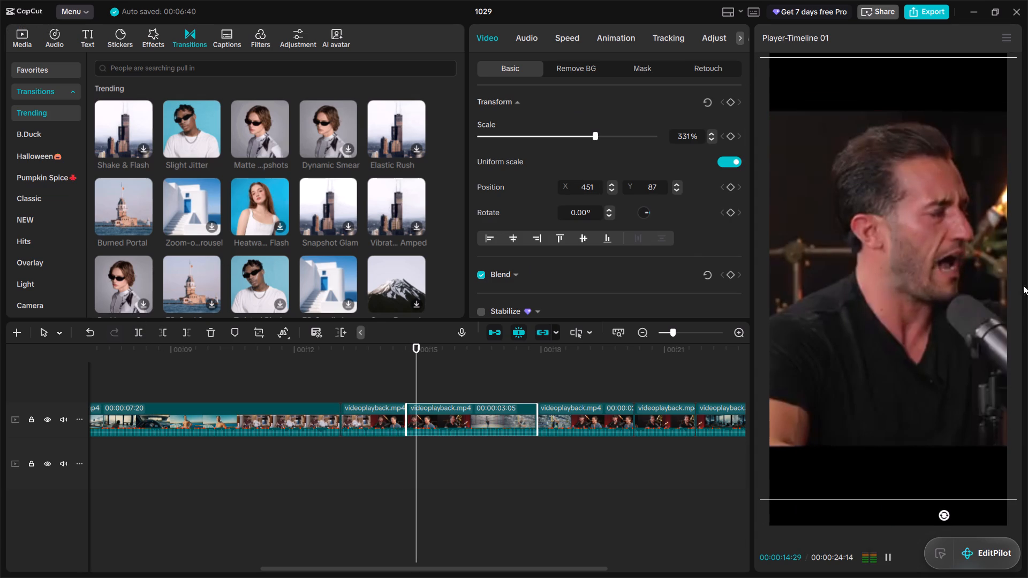
key("space")
left_click_drag(918, 307, 915, 318)
Split the black T-shirt segment at 00:00:16:04, where it dissolves into the man with outstretched arms in the warehouse.
key("space")
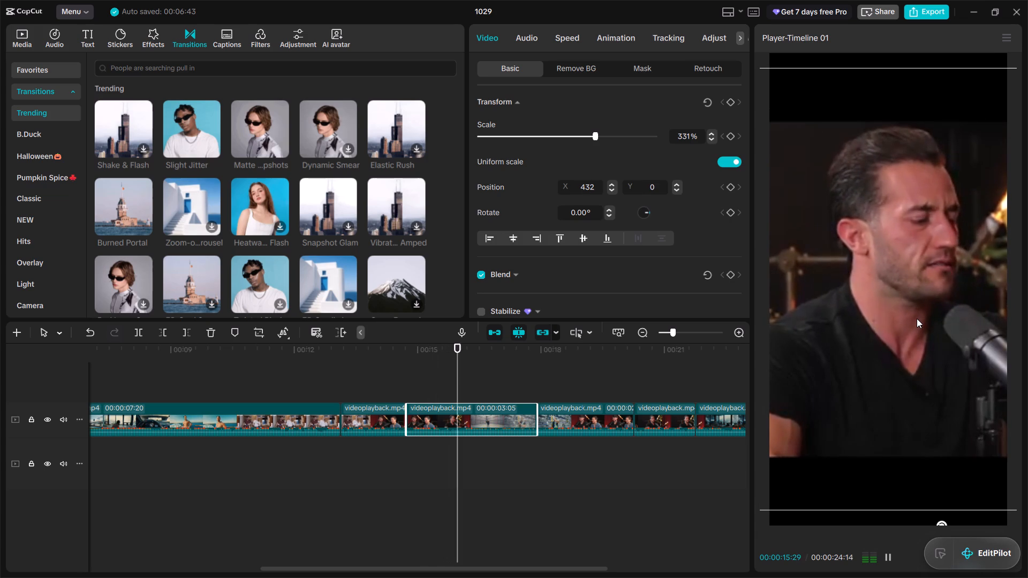
key("space")
key("space")
key("space")
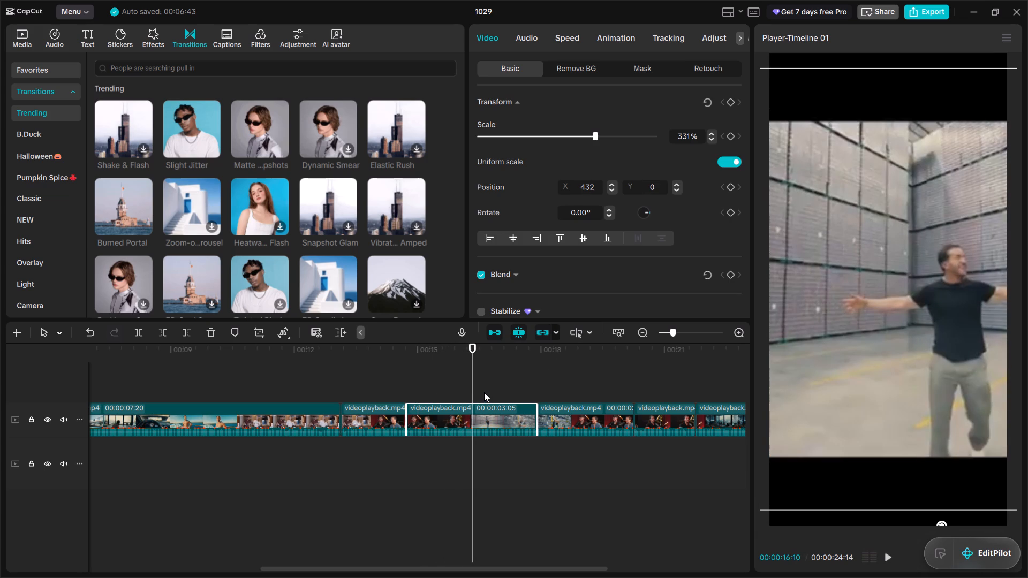
key("Left")
key("Left")
key("Left")
key("Left")
key("Left")
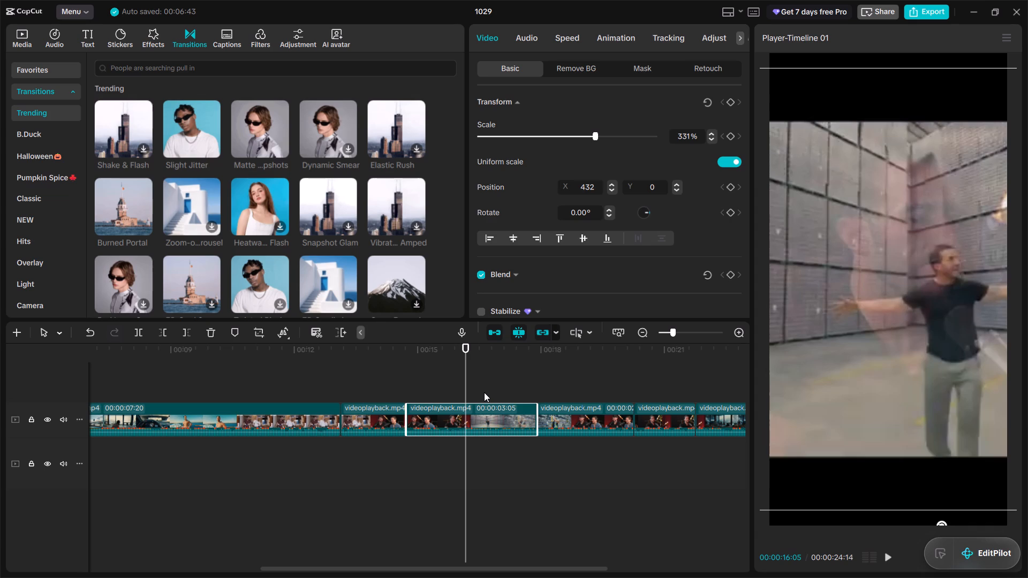
key("Left")
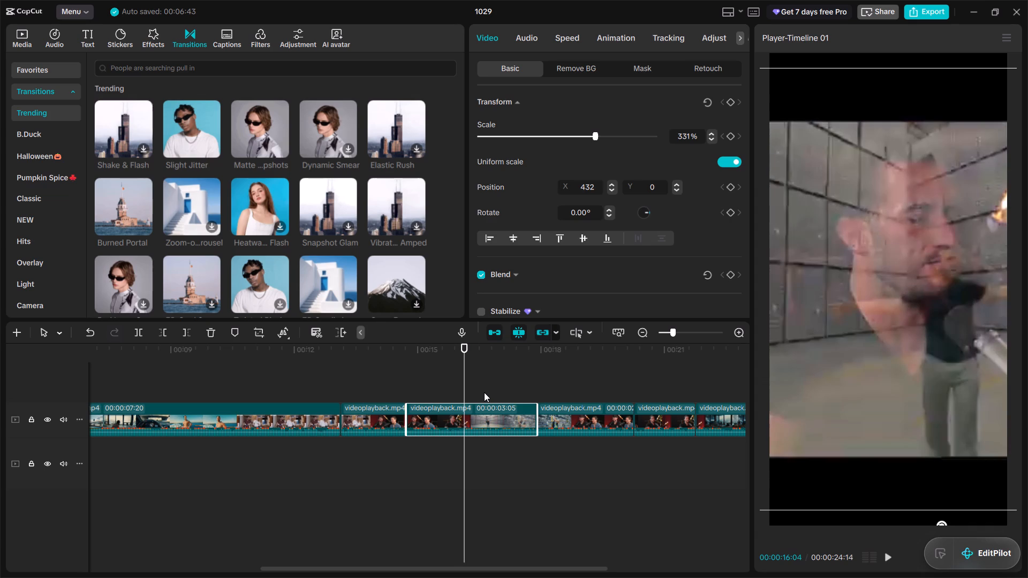
left_click(142, 334)
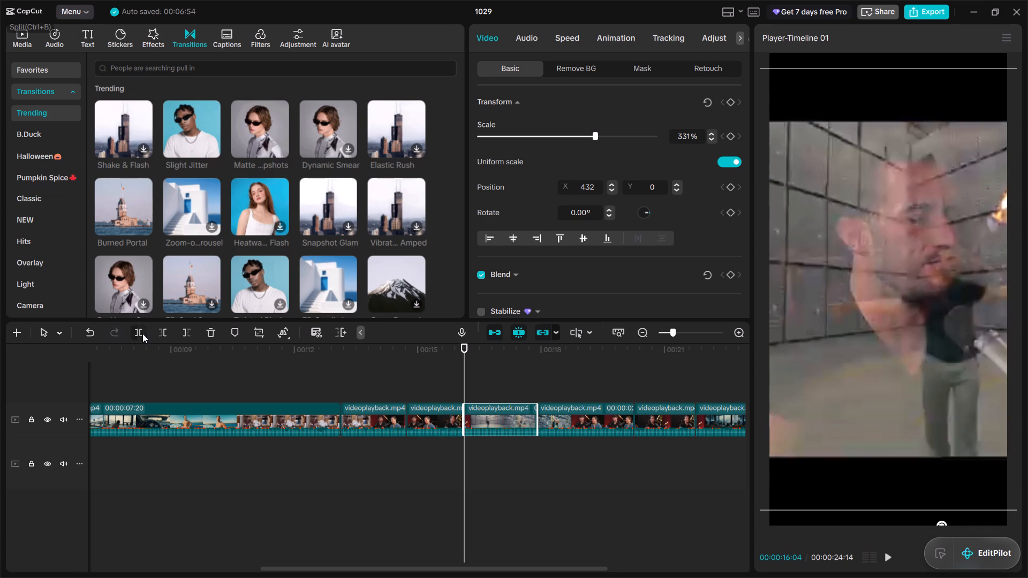
Position the warehouse segment at X -103, Y 0 so the man with outstretched arms is centred in the frame.
key("space")
key("space")
left_click_drag(947, 337, 866, 341)
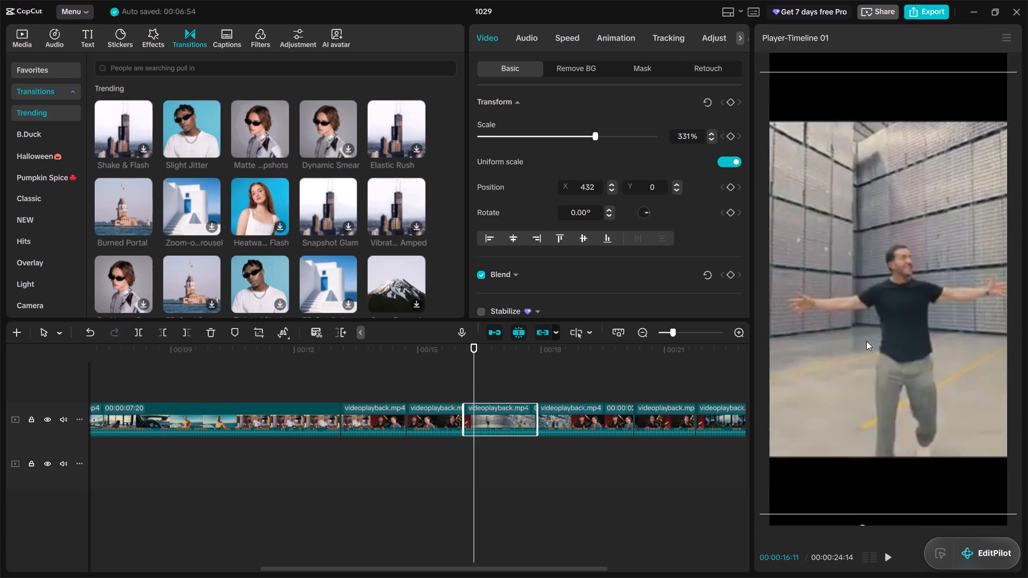
left_click_drag(866, 341, 885, 317)
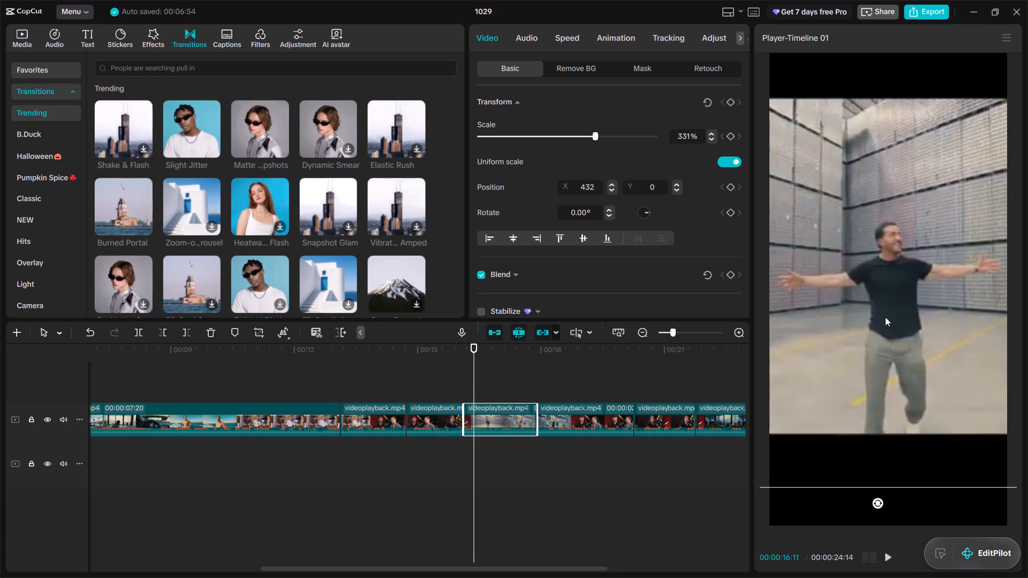
left_click_drag(885, 317, 880, 336)
Play the remaining shots to the end of the timeline and replay the opening to check the reframing and cuts.
key("space")
key("space")
key("space")
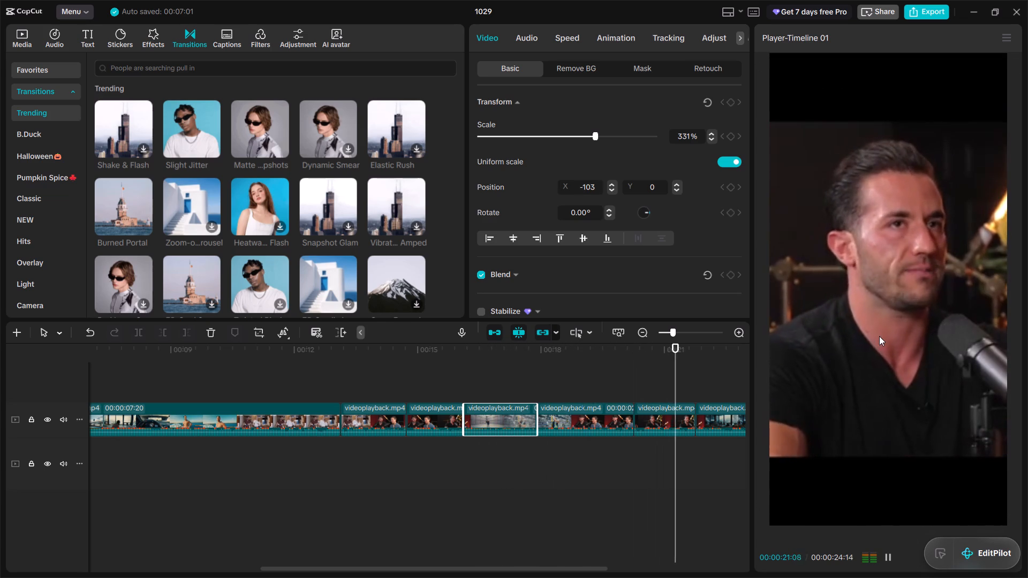
key("space")
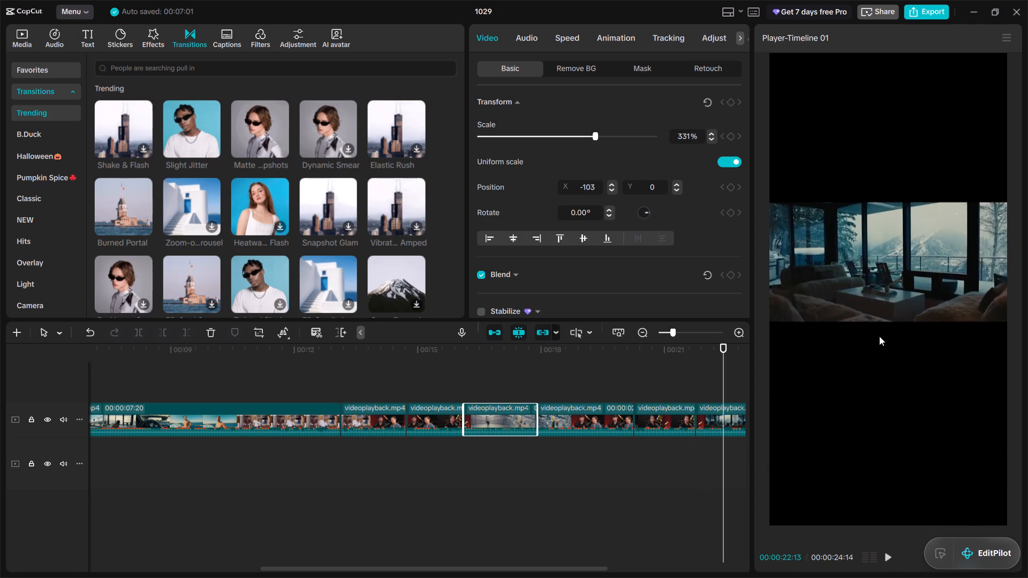
scroll(879, 336, "down", 4)
scroll(879, 336, "up", 5)
scroll(879, 336, "down", 4)
key("space")
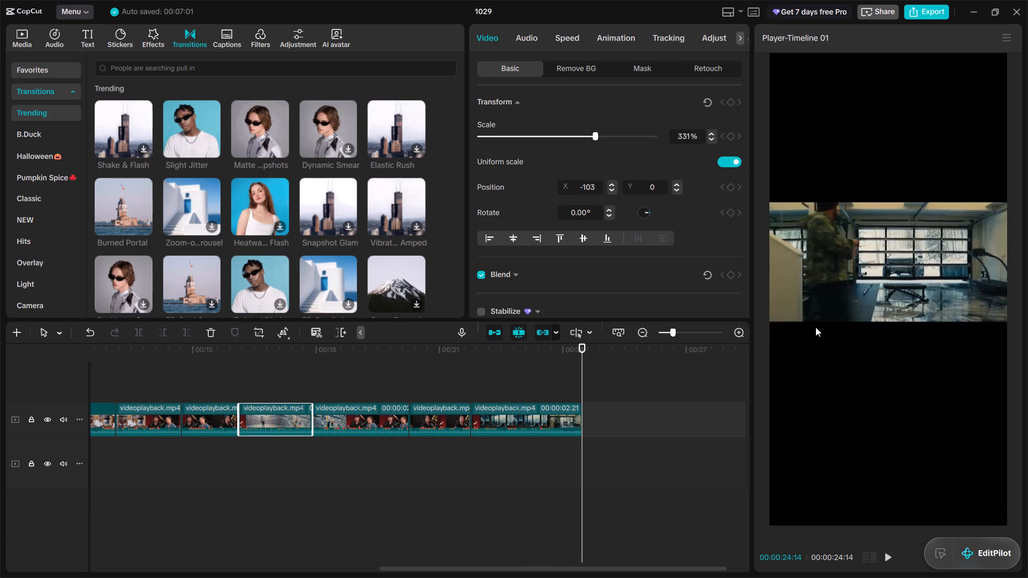
key("space")
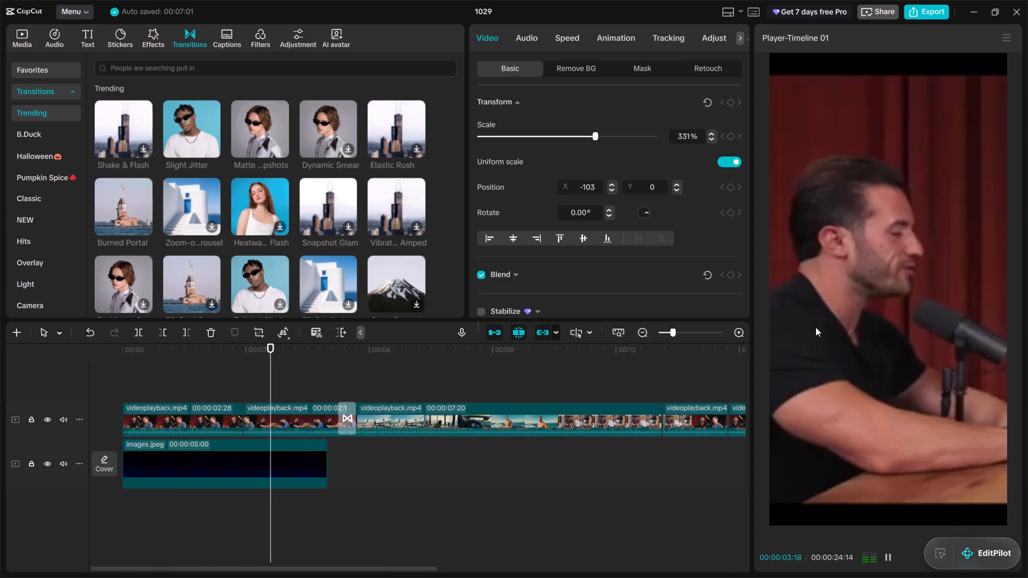
key("space")
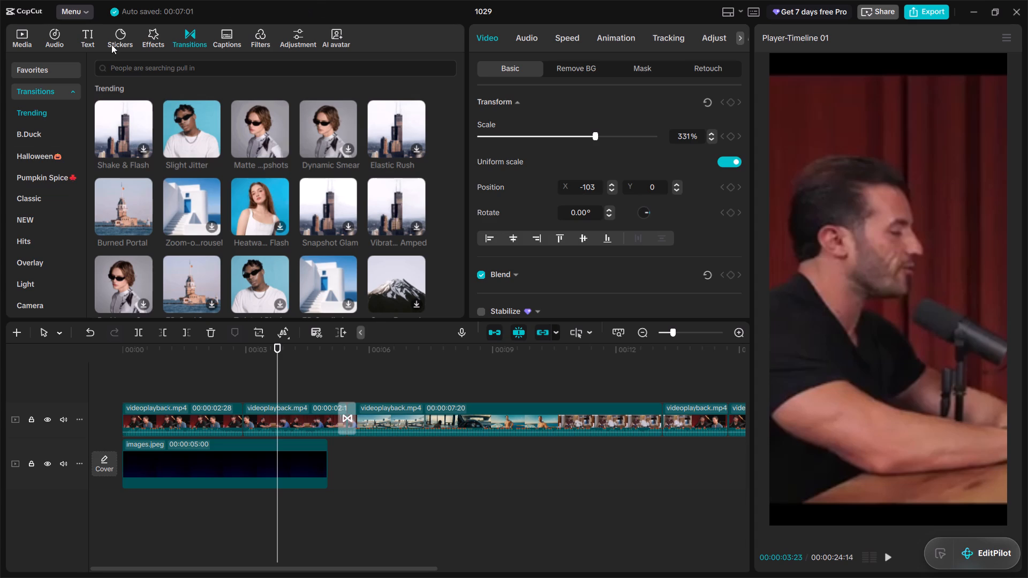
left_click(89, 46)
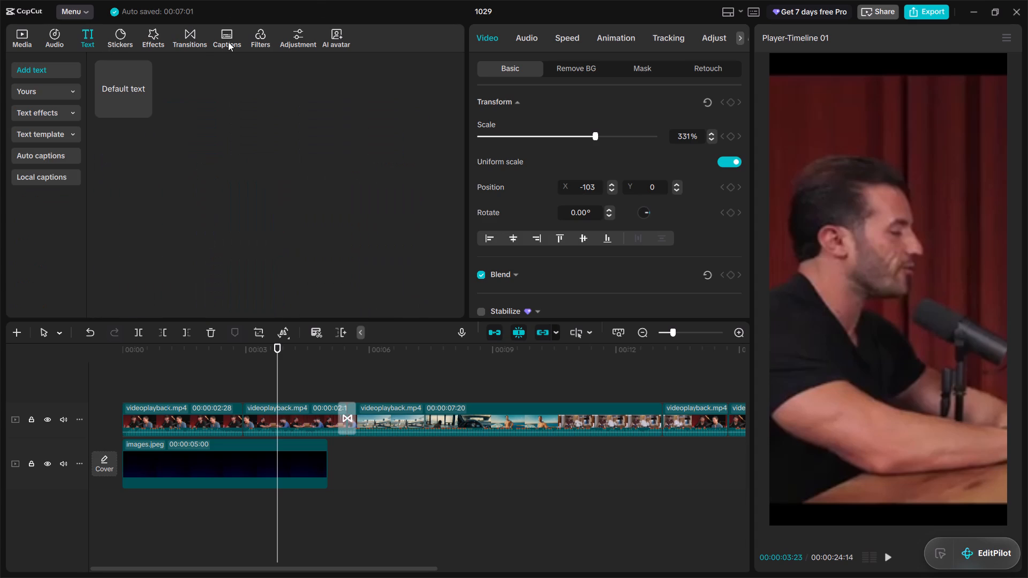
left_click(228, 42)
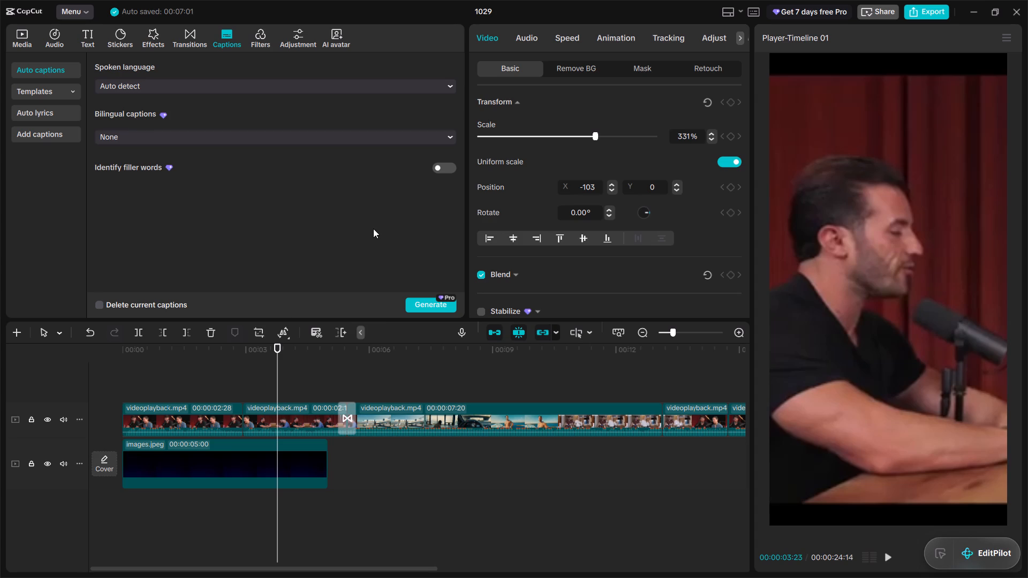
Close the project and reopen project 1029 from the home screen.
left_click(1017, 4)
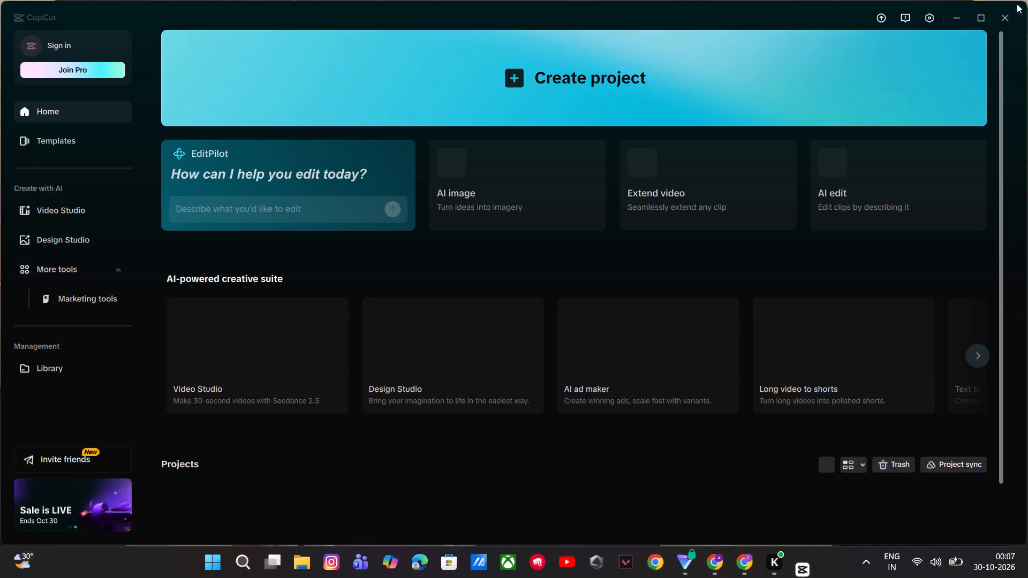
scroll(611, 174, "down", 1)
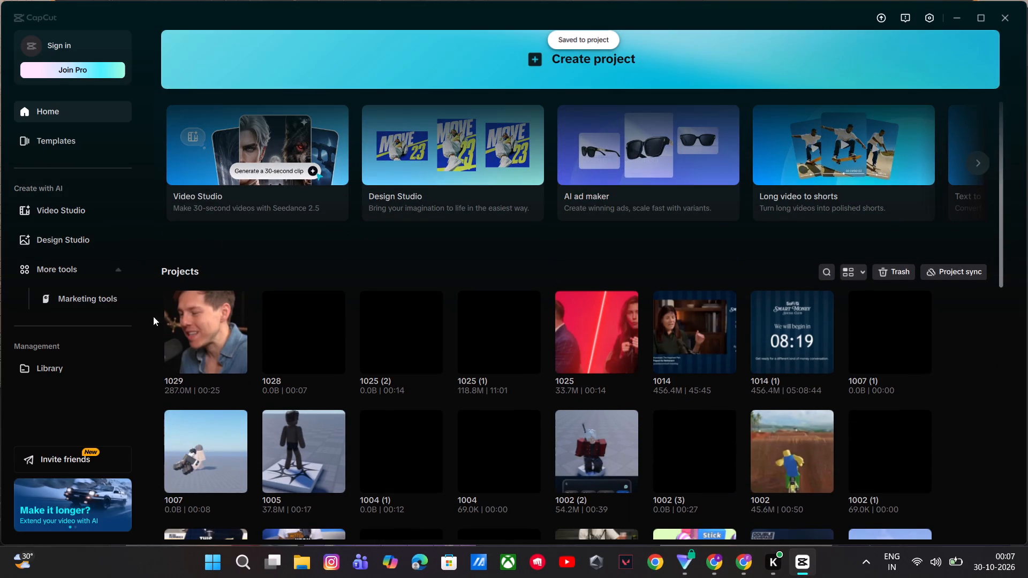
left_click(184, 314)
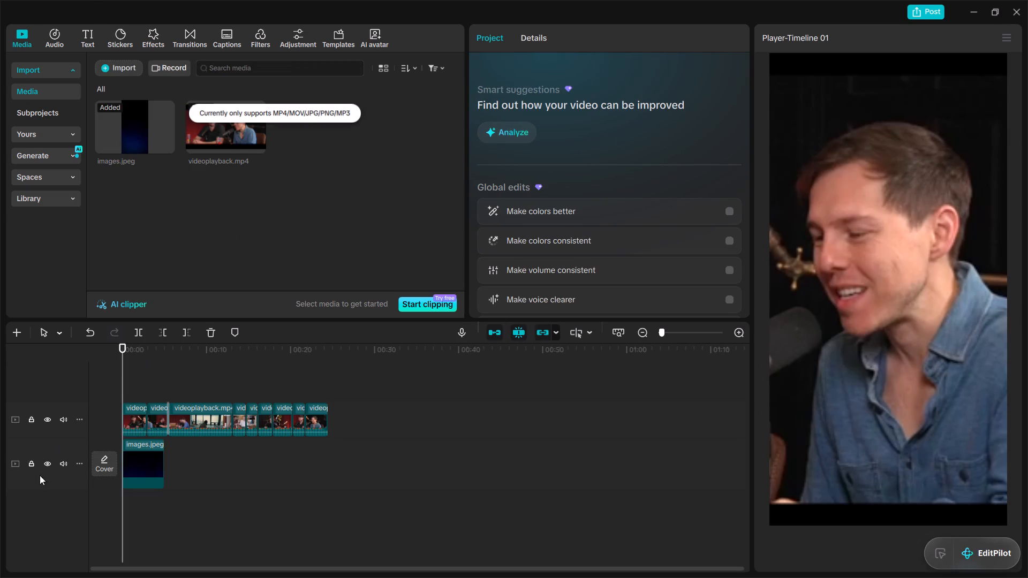
Review the edit from the beginning through the kitchen shot, checking the framing of each segment.
left_click_drag(123, 386, 352, 359)
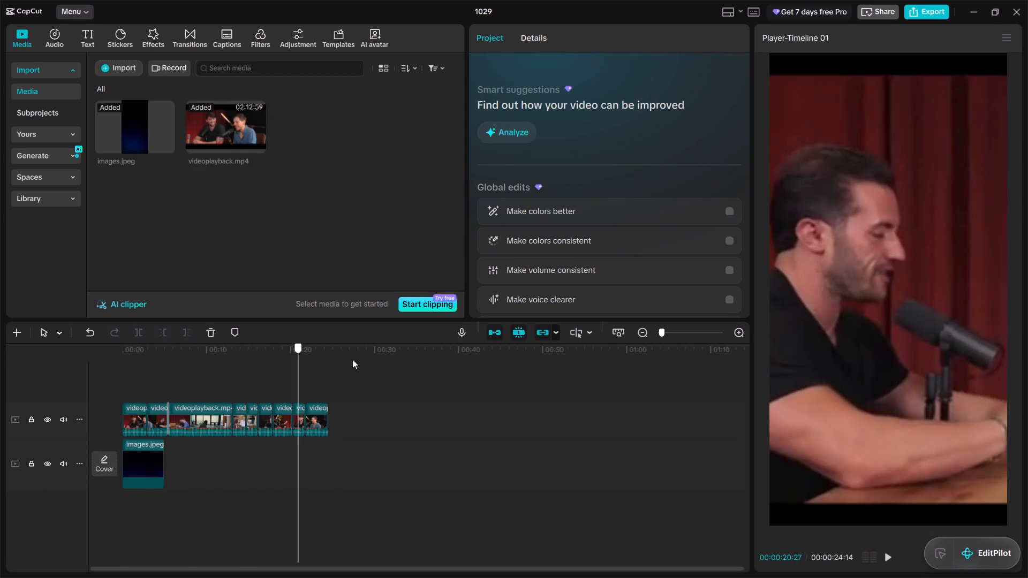
left_click_drag(352, 359, 70, 393)
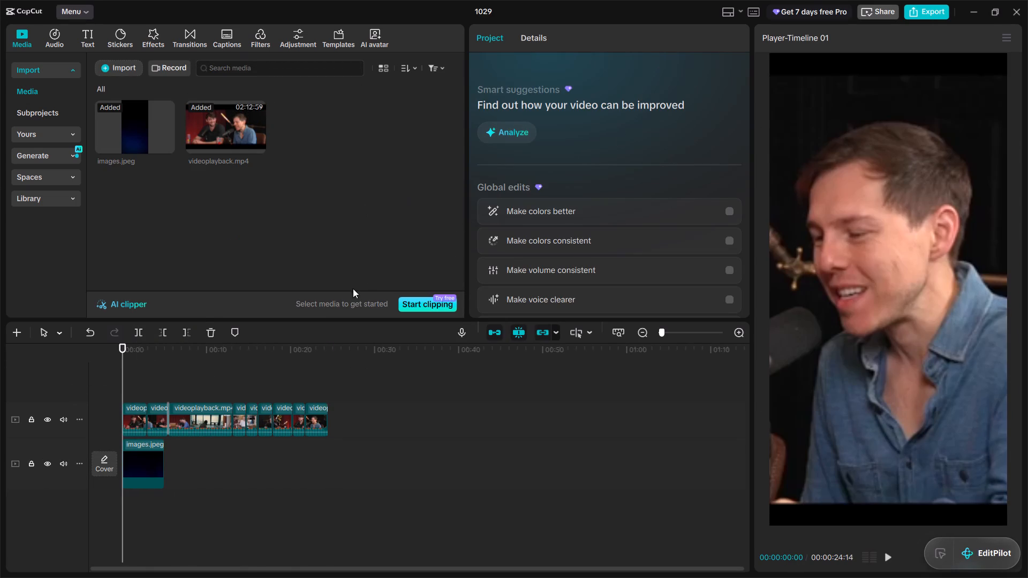
key("space")
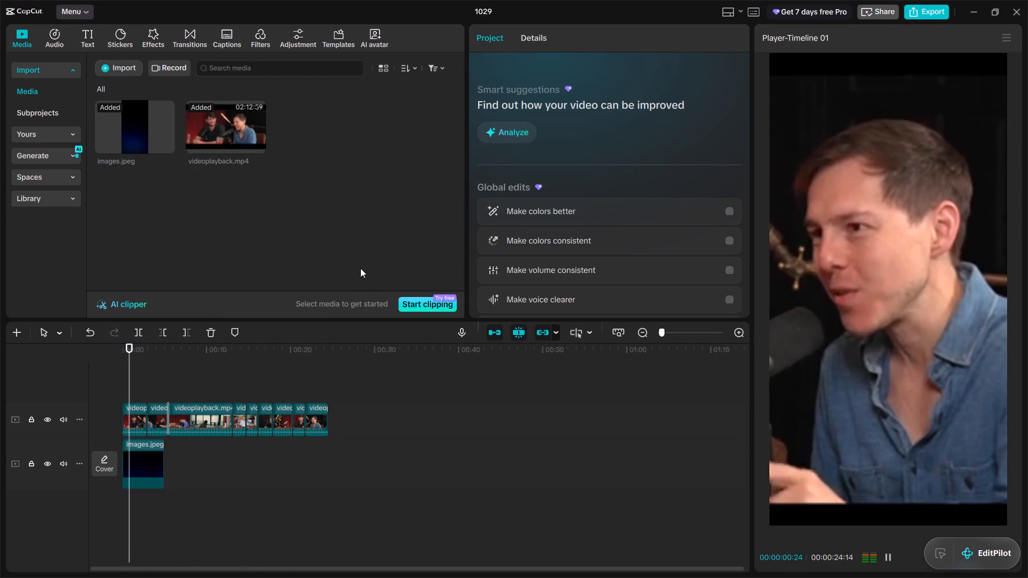
key("space")
left_click(129, 419)
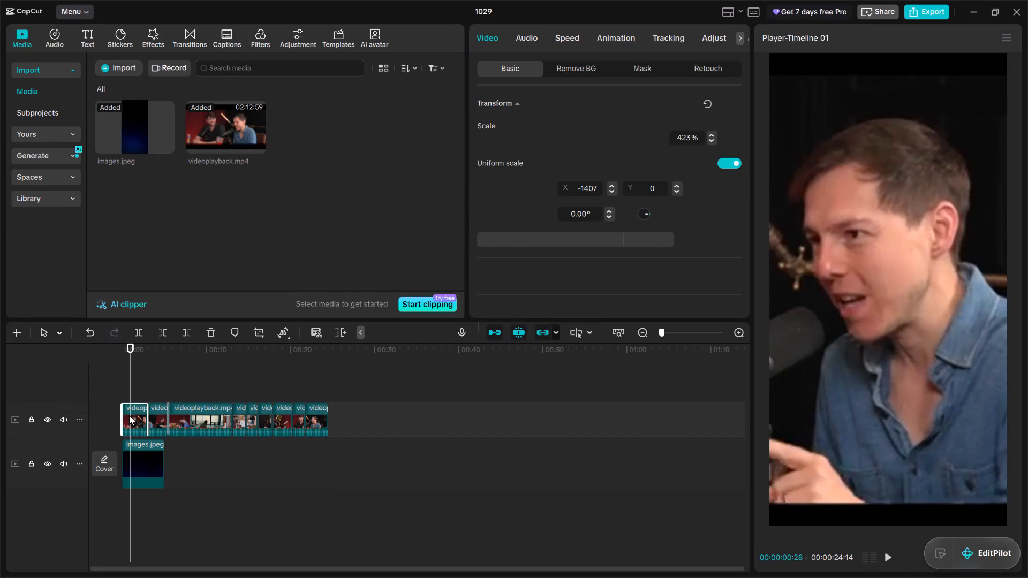
key("space")
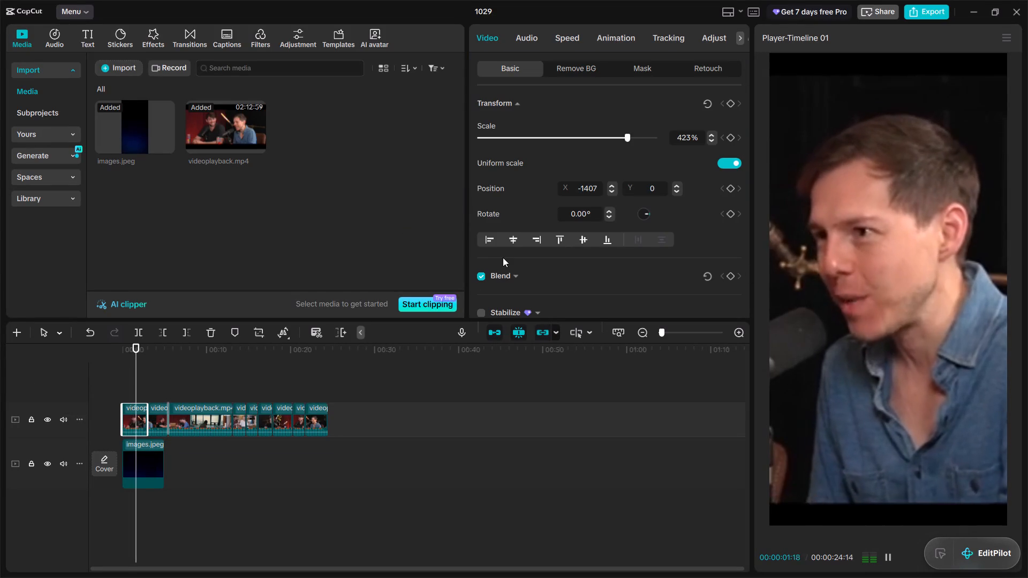
key("space")
key("space")
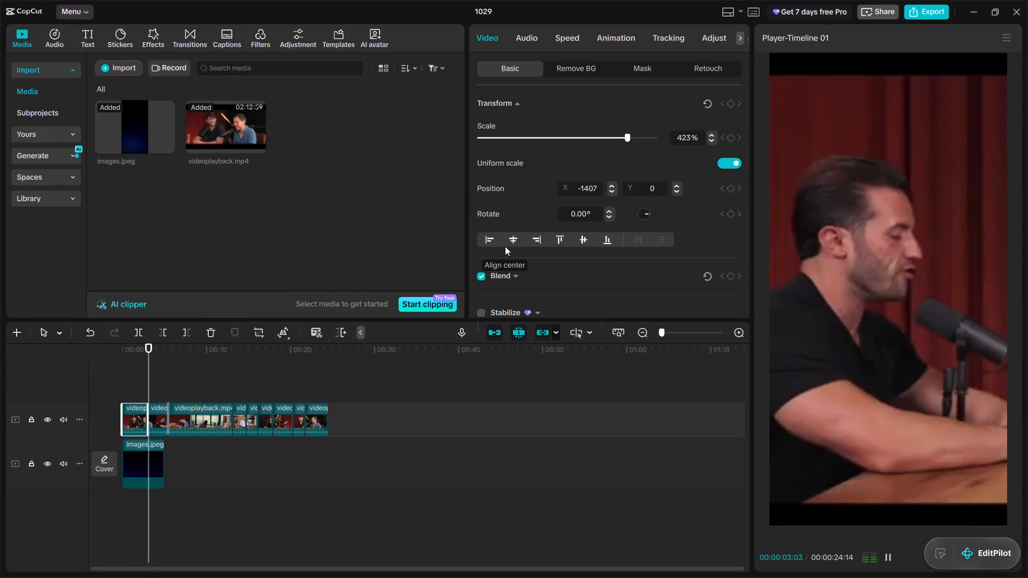
key("space")
key("space")
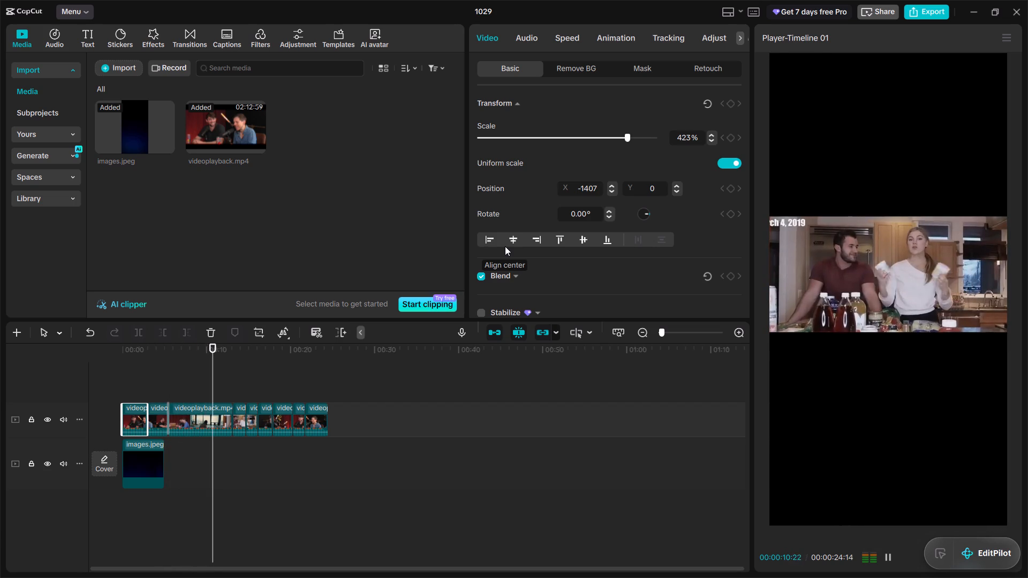
key("space")
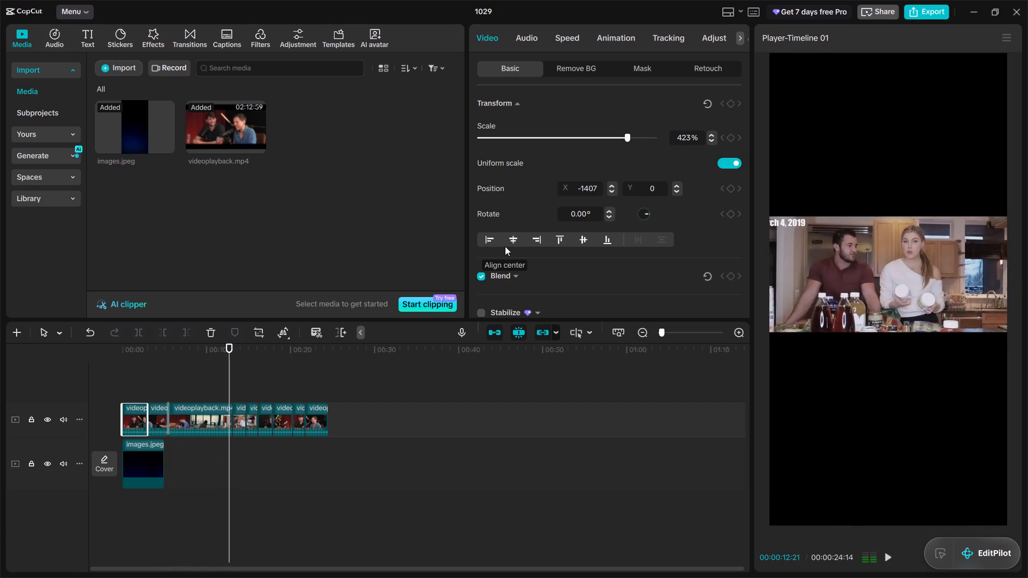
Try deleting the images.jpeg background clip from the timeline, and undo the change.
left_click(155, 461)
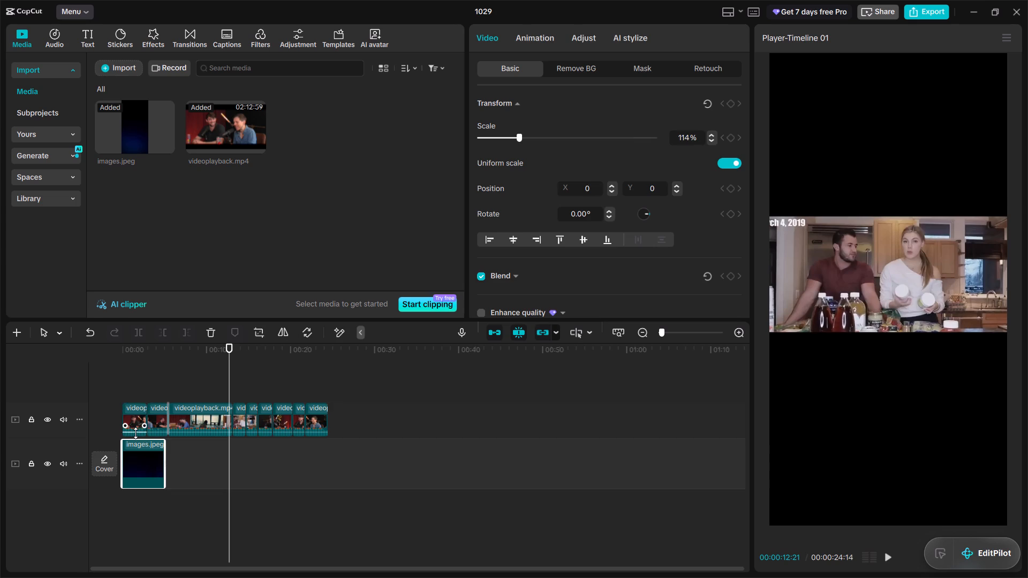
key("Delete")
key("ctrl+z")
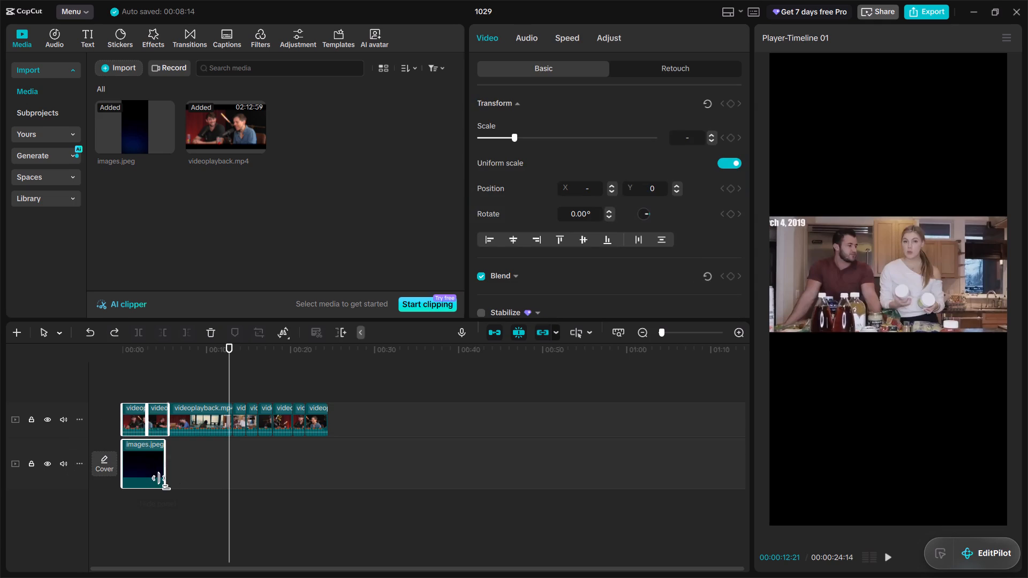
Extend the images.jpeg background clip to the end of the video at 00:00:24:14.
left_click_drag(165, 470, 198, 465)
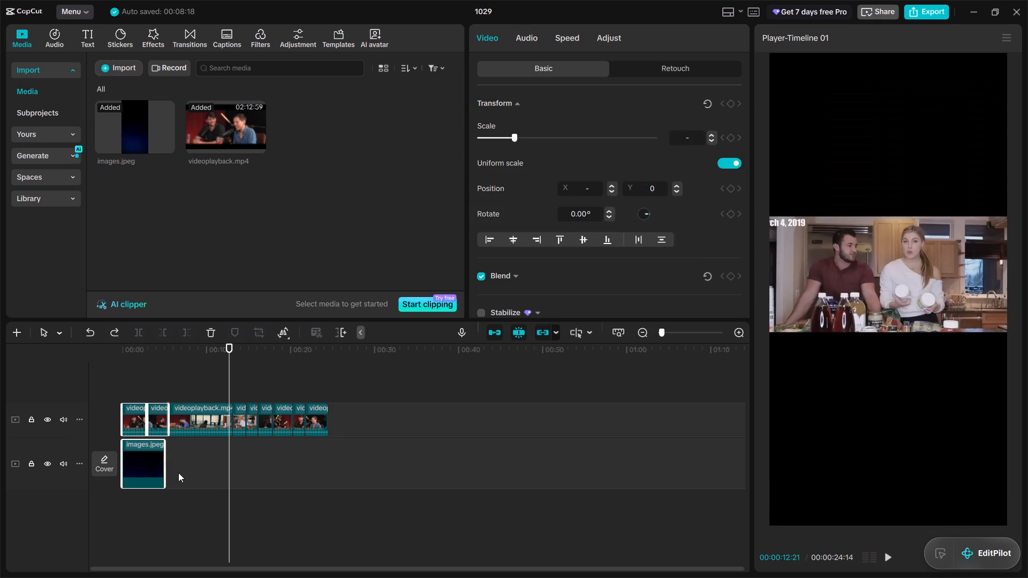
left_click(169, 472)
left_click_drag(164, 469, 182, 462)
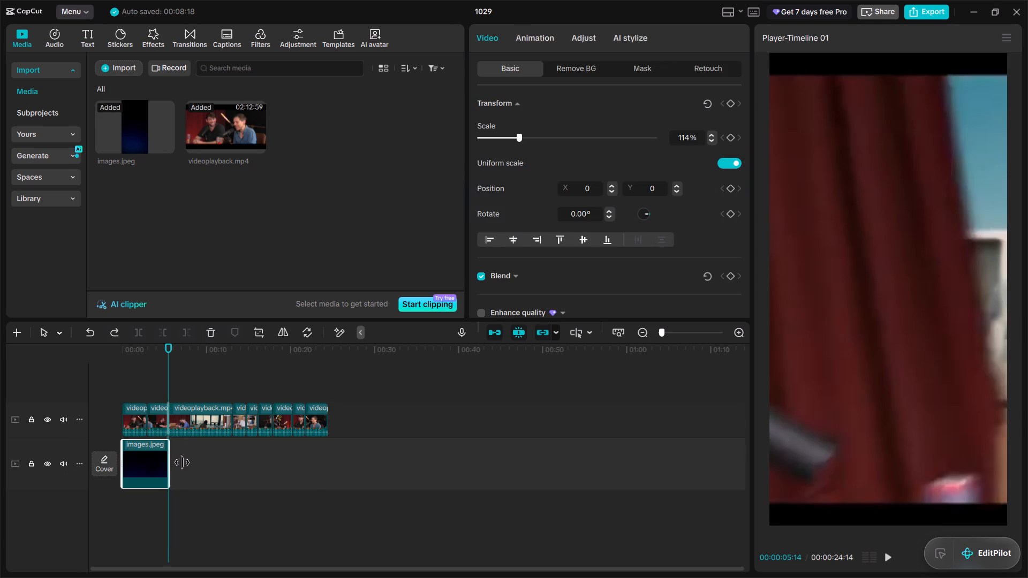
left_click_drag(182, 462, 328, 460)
Preview the images.jpeg background behind the landscape shots and shorten that clip to about 3.5 seconds.
key("space")
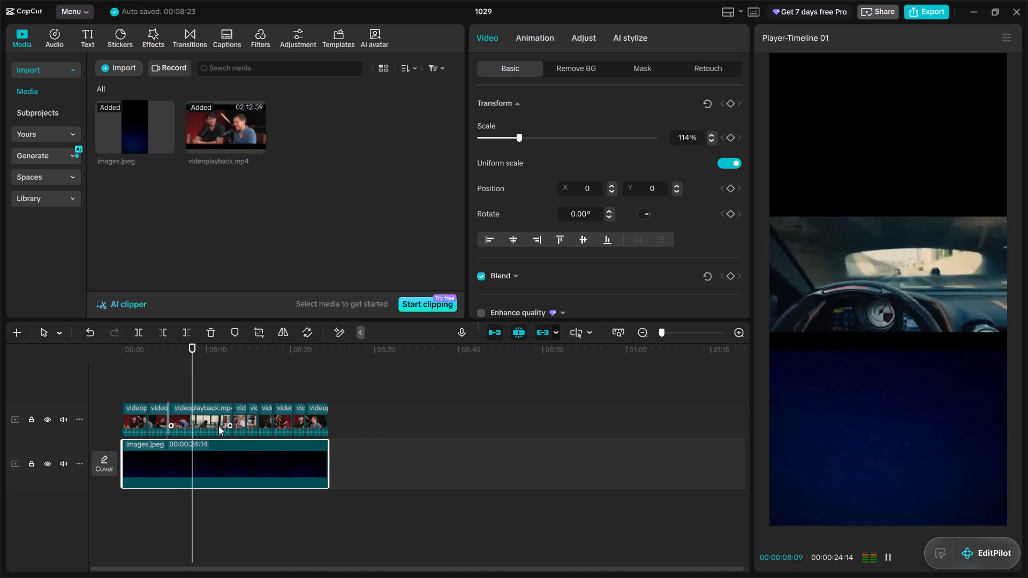
left_click_drag(330, 458, 318, 458)
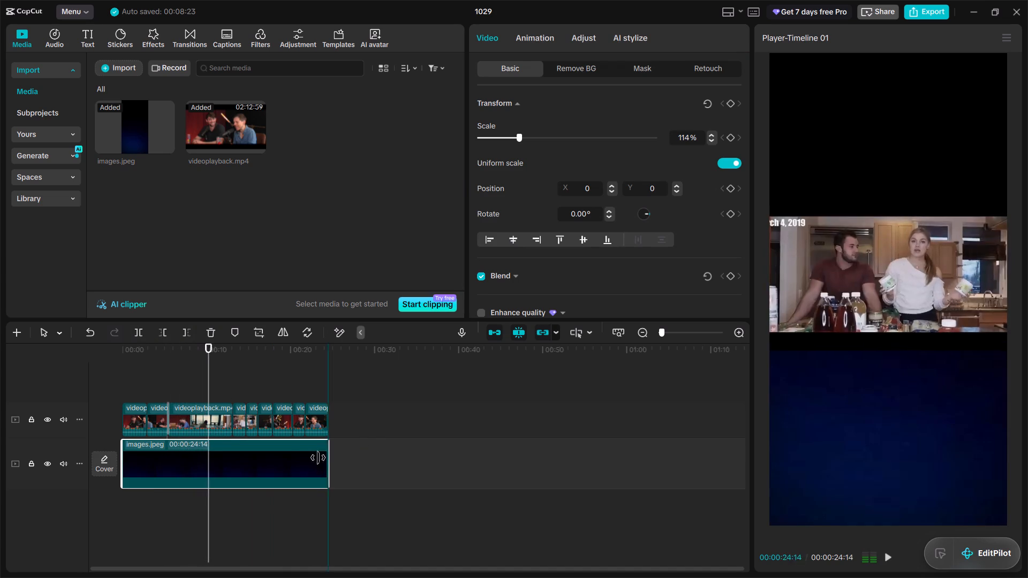
left_click_drag(318, 458, 151, 470)
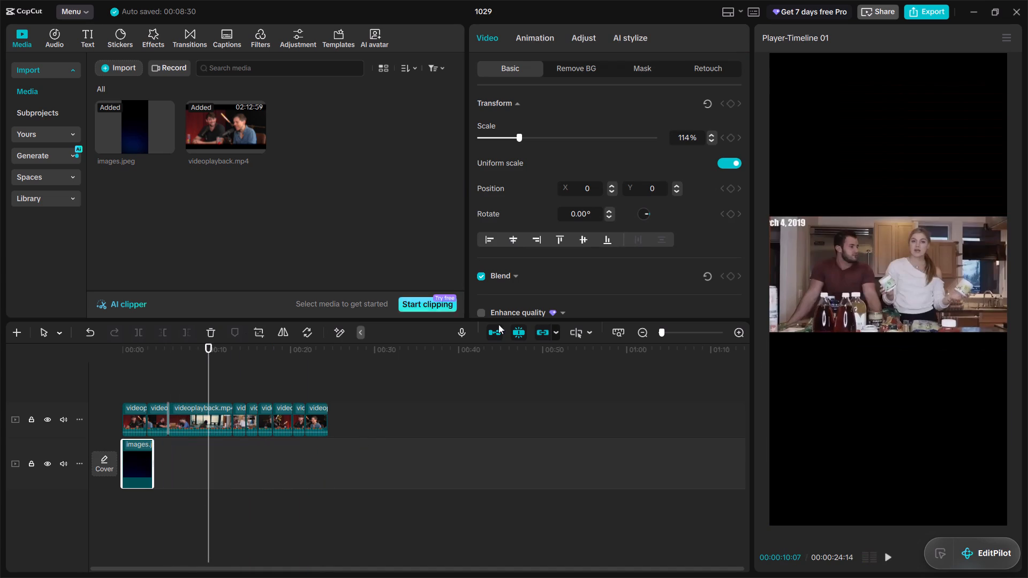
left_click(466, 480)
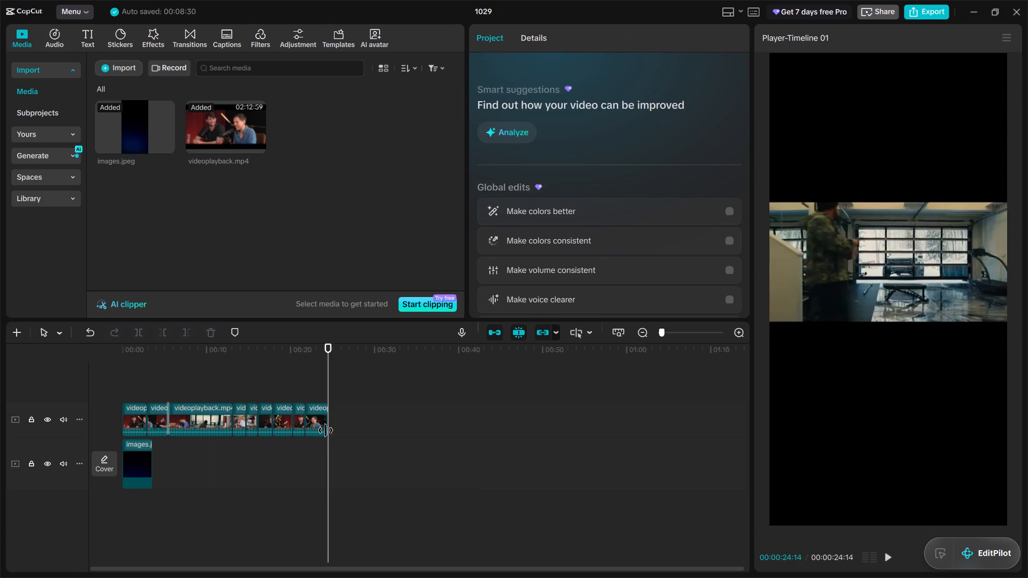
Return to the start of the timeline and export the video as 1029 in 8K, HEVC, mp4, 30fps with the recommended bit rate.
left_click_drag(328, 367, 0, 389)
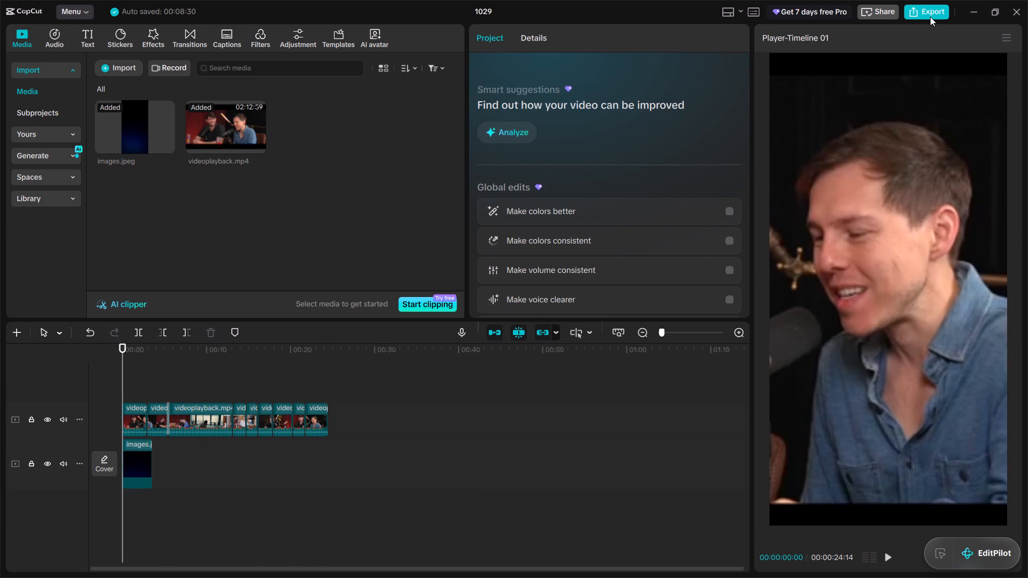
left_click(930, 17)
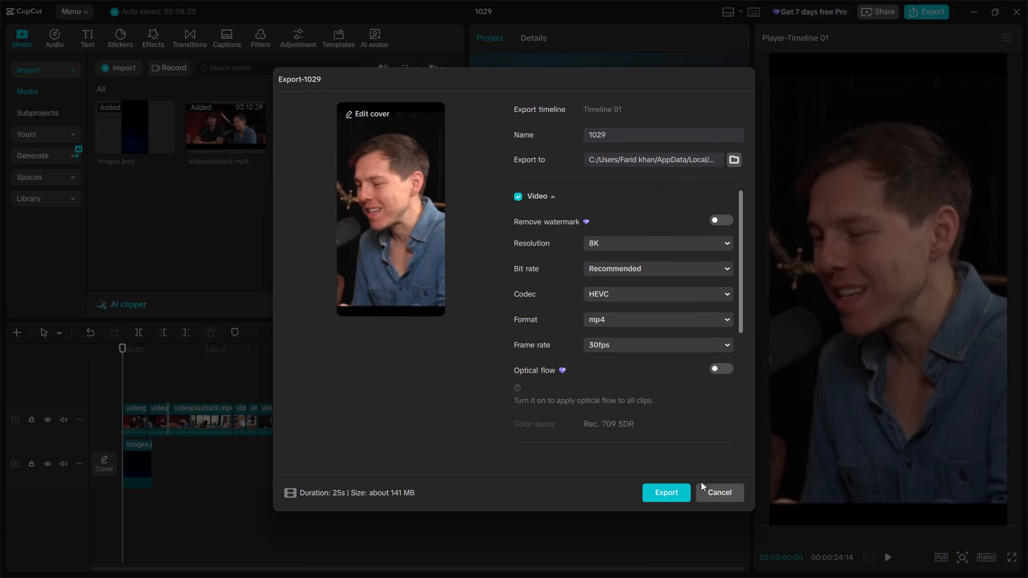
left_click(679, 497)
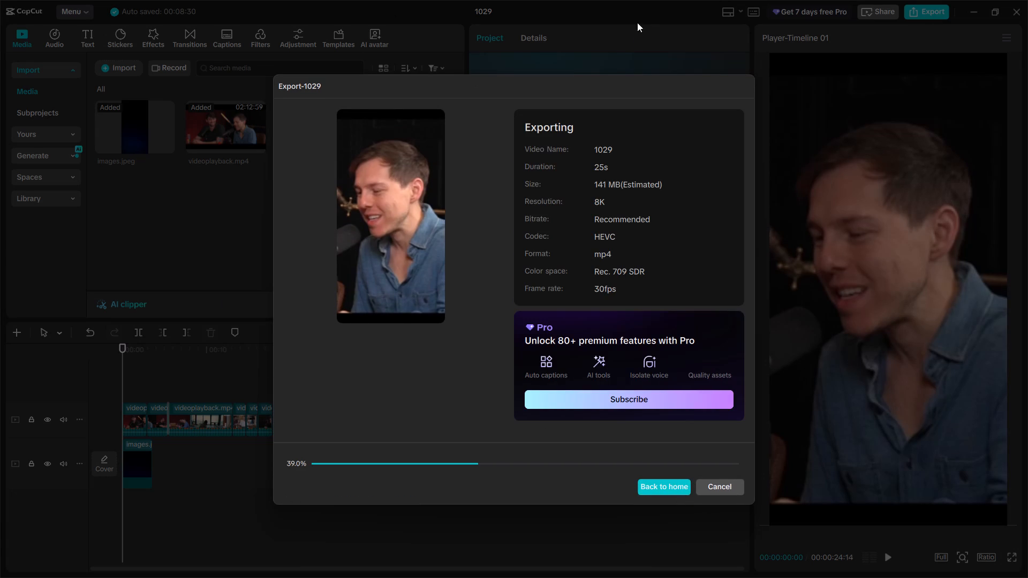
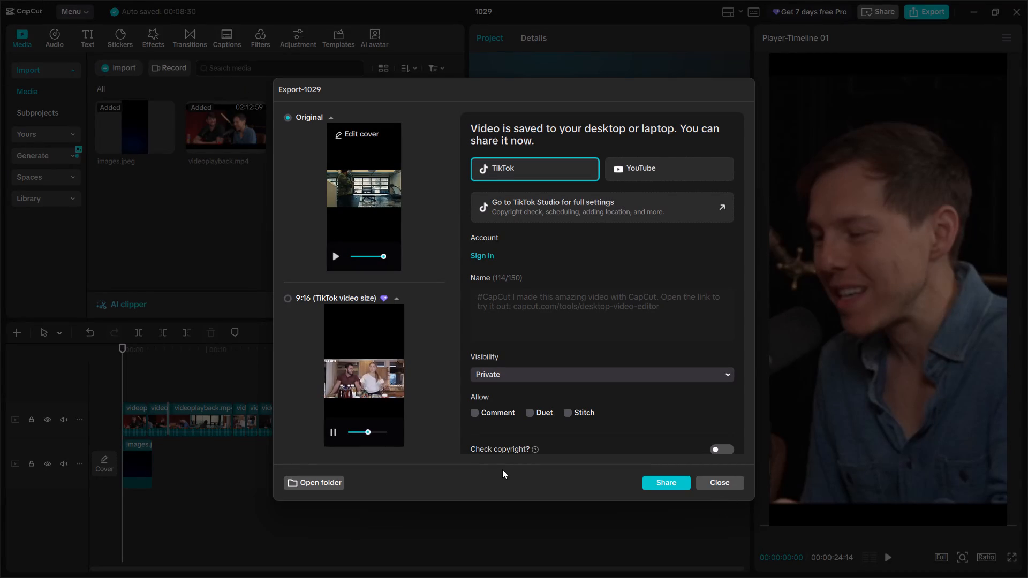
Open the export folder, play the exported 1029 video to review it, and put the player and folder windows away.
left_click(309, 486)
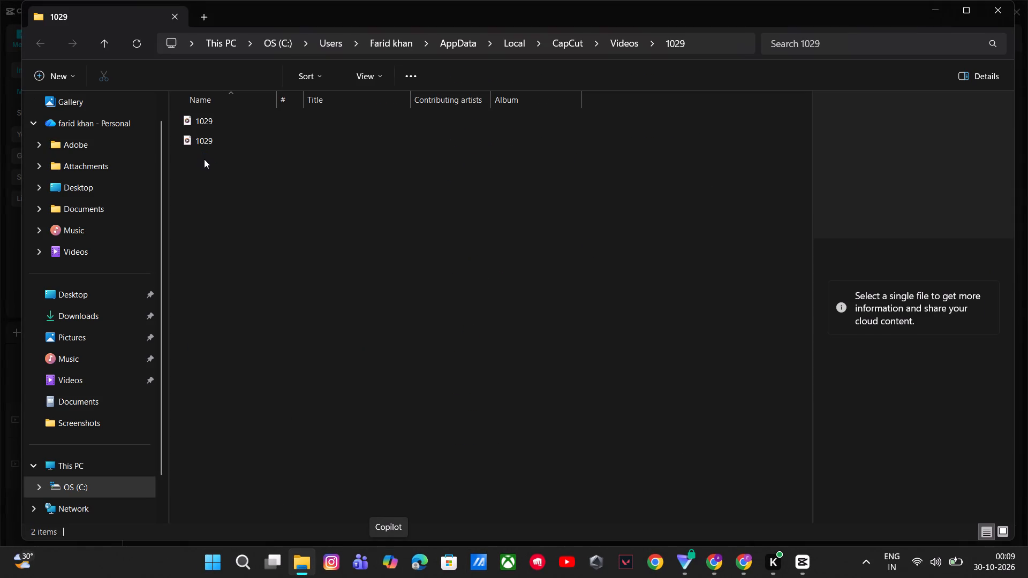
triple_click(230, 133)
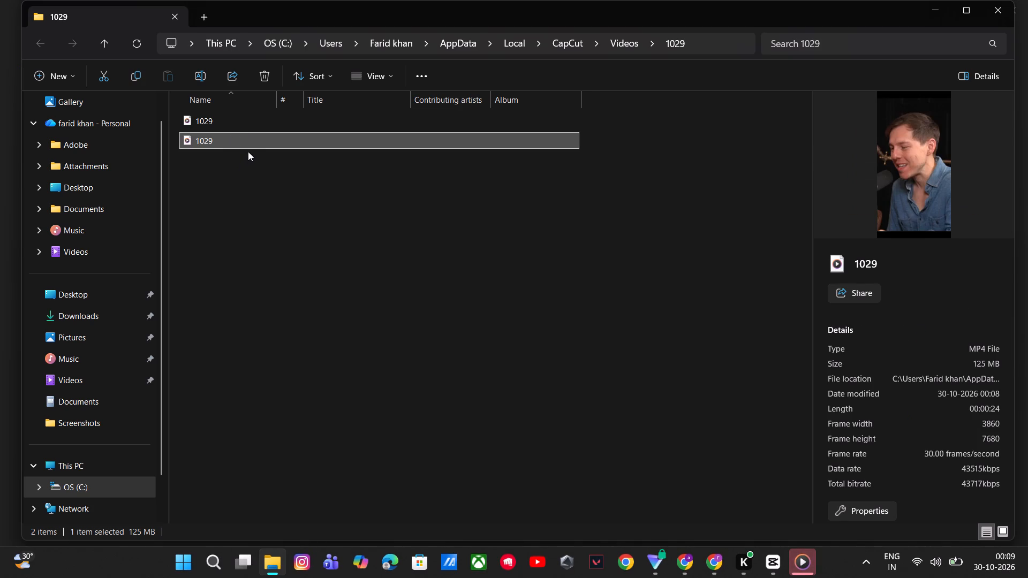
double_click(254, 142)
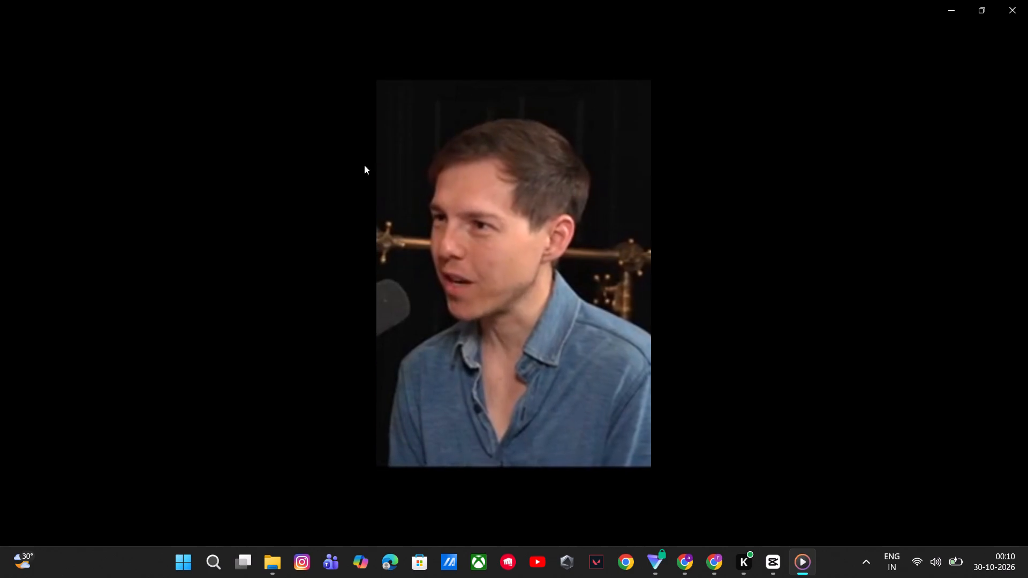
left_click(1011, 1)
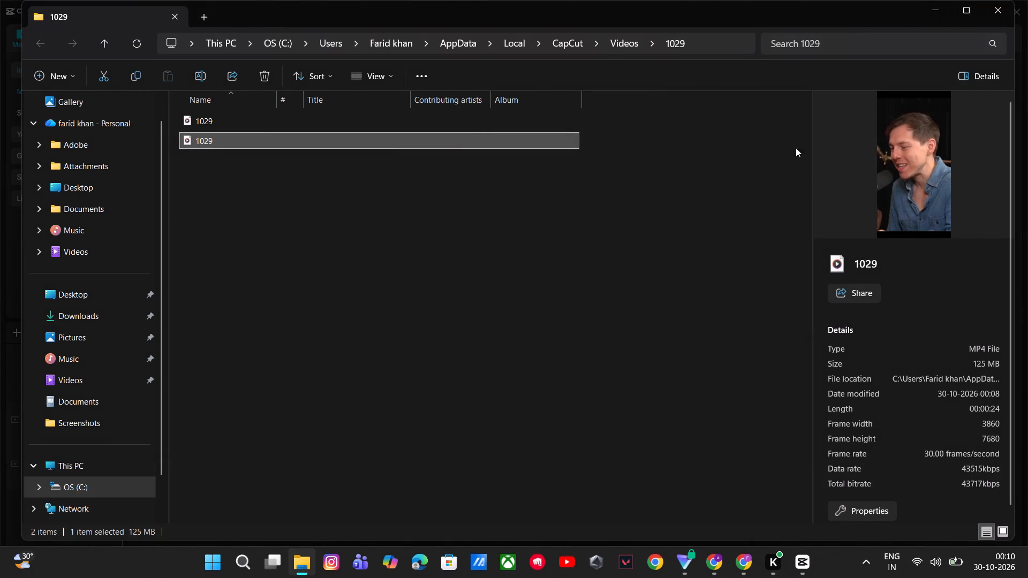
left_click(931, 11)
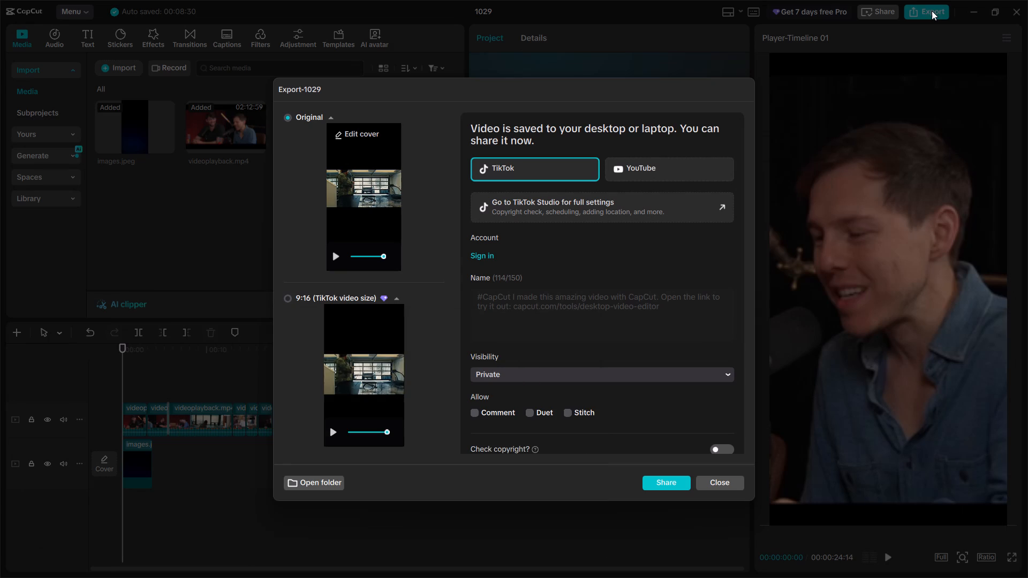
Dismiss the finished export's sharing window without sharing the video and minimise the editor.
left_click(719, 487)
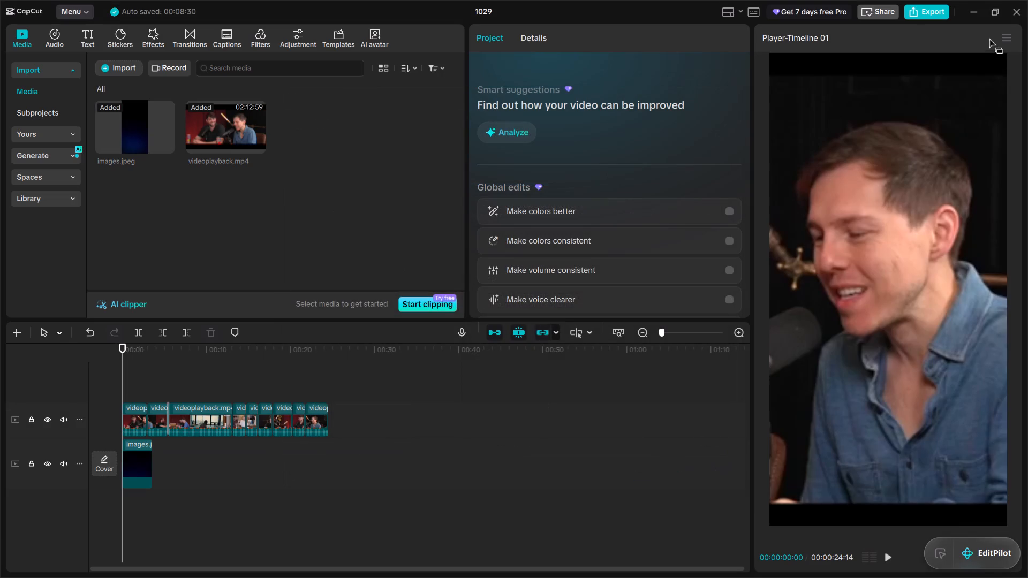
left_click(977, 29)
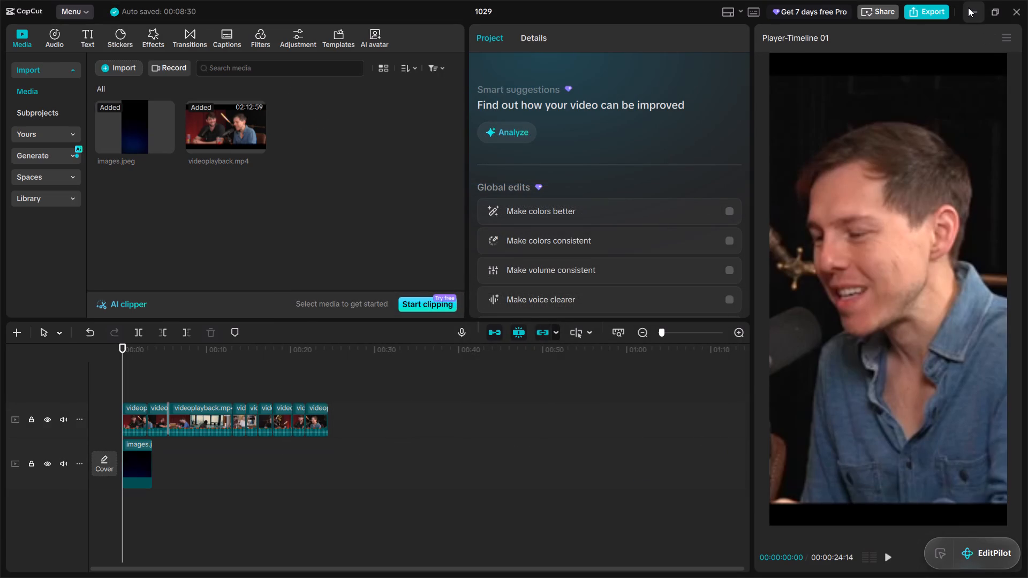
left_click(970, 7)
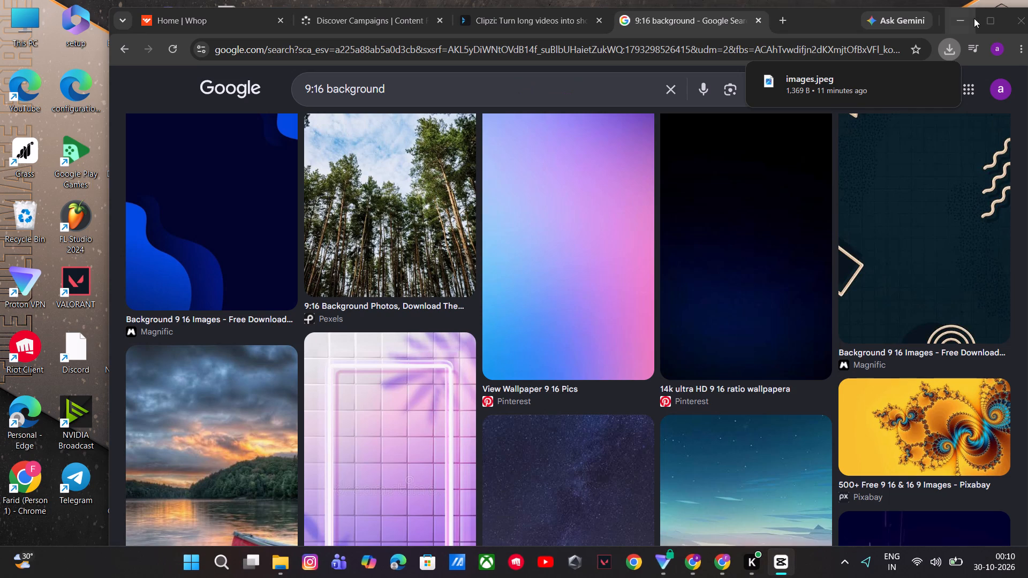
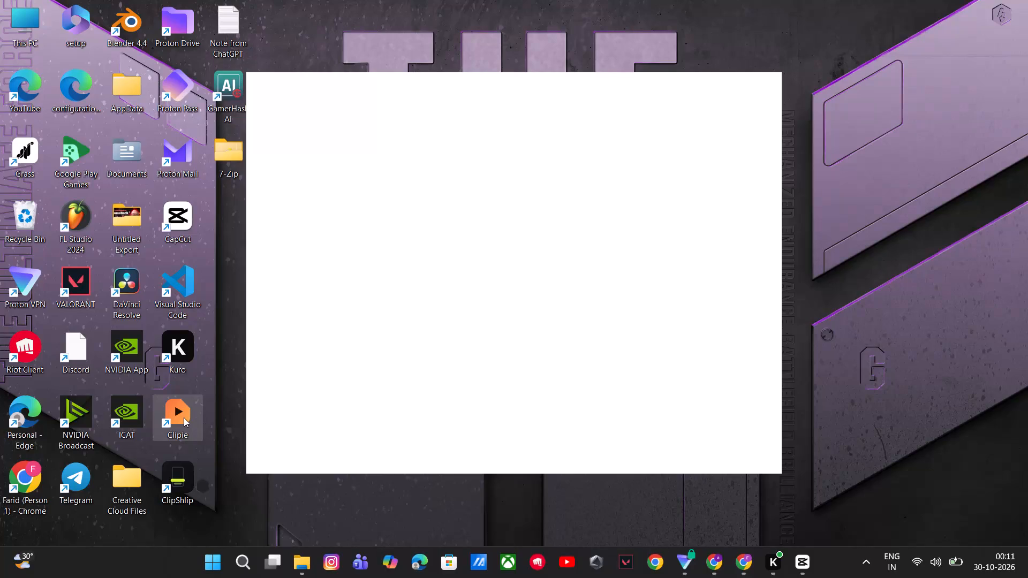
Open Clipie and set up a new Clips from a long video project with the exported 1029 video as its source.
triple_click(184, 417)
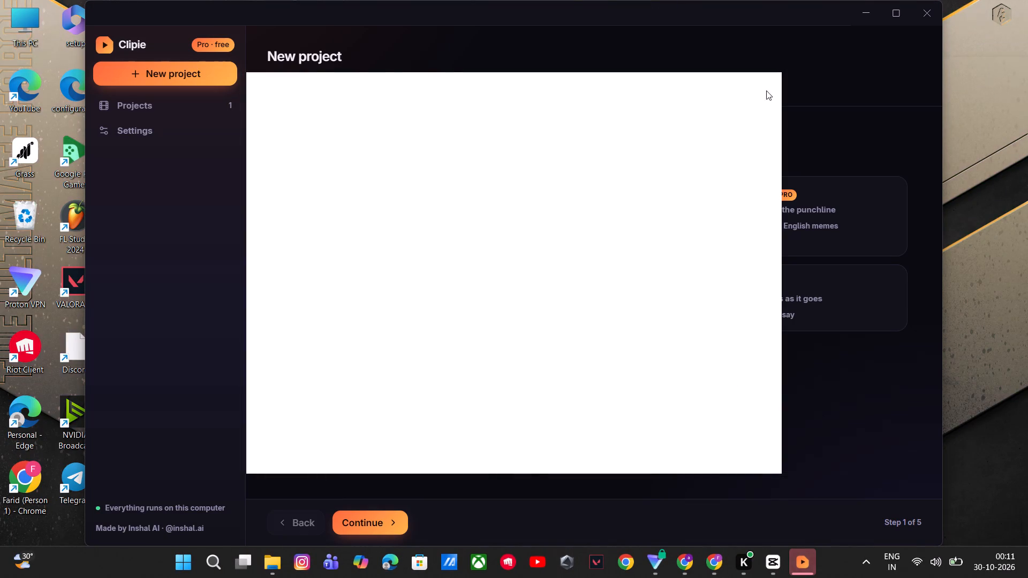
left_click(912, 145)
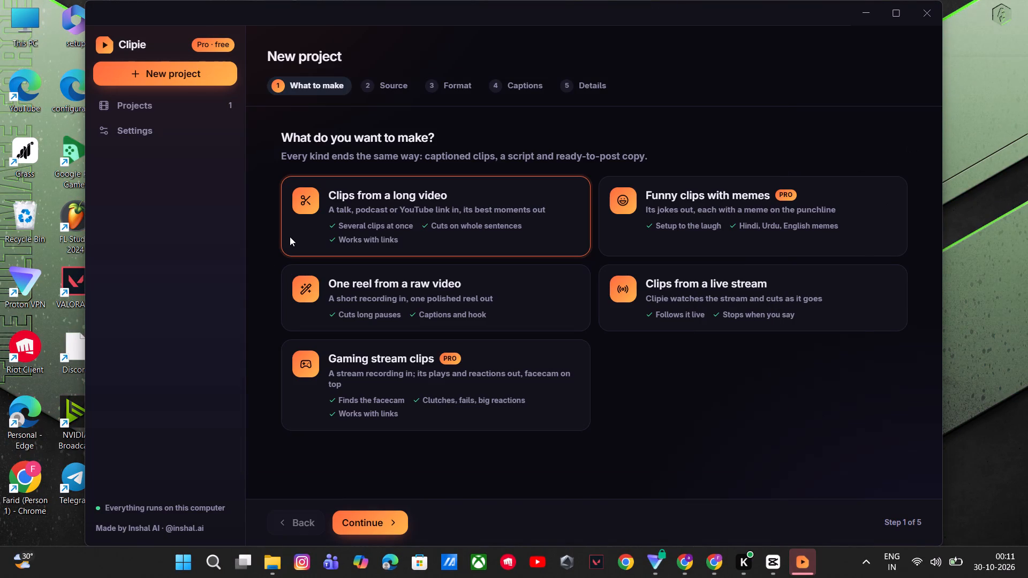
left_click(376, 529)
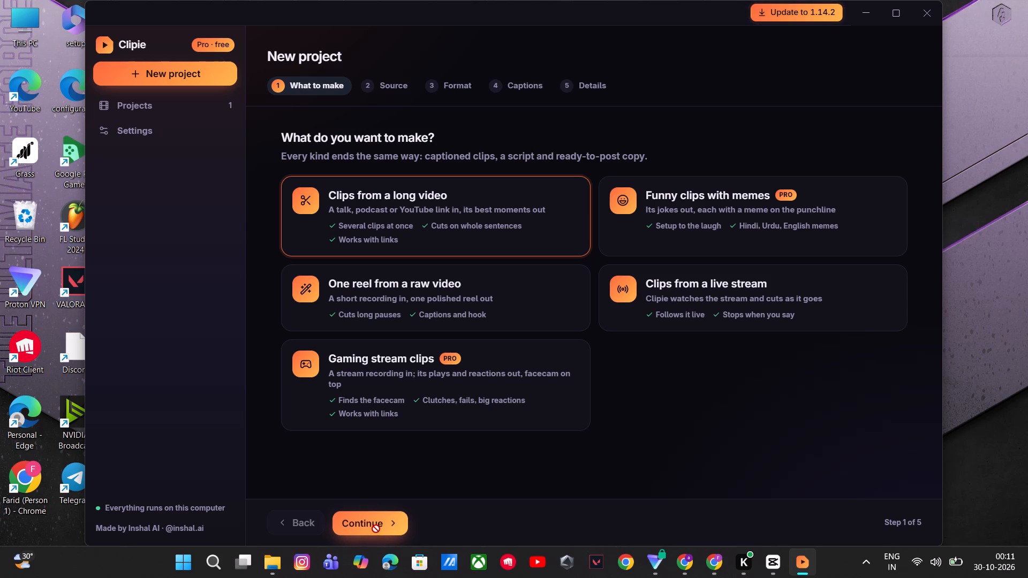
left_click(490, 246)
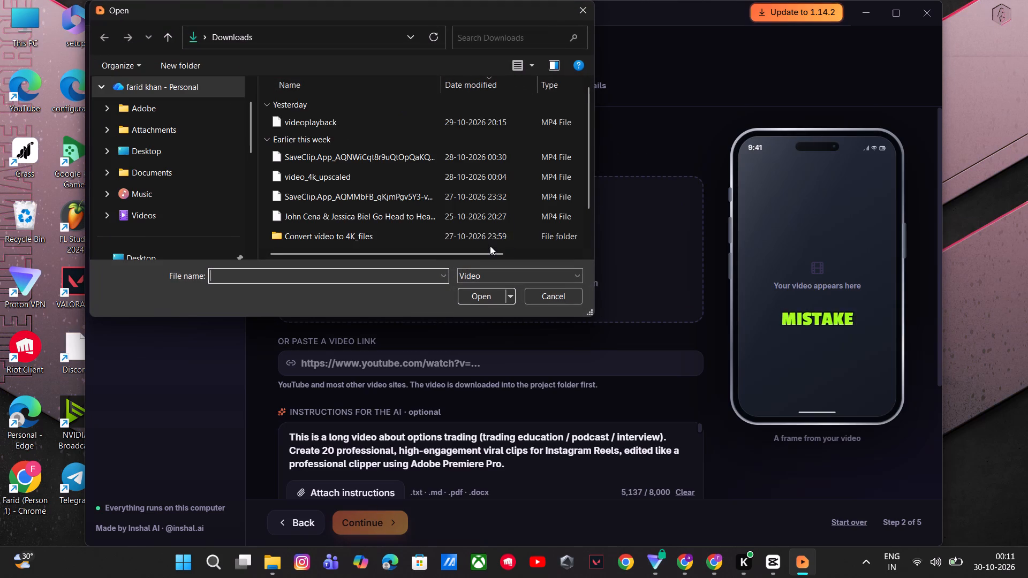
Load the recent 1029 video as the project's source, look over the source page's AI instructions, and proceed to the format settings.
scroll(142, 133, "up", 2)
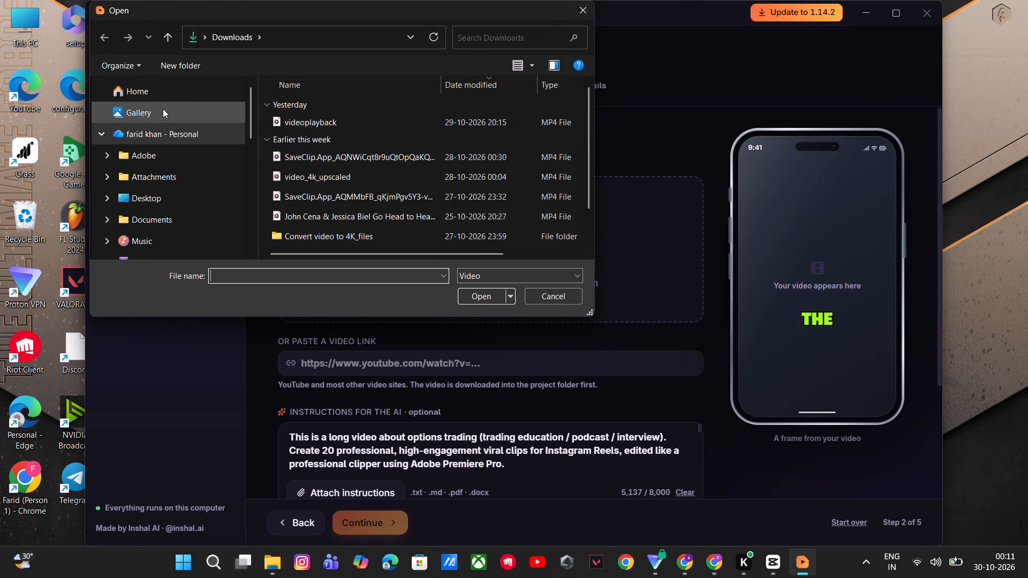
left_click(165, 100)
scroll(309, 168, "down", 1)
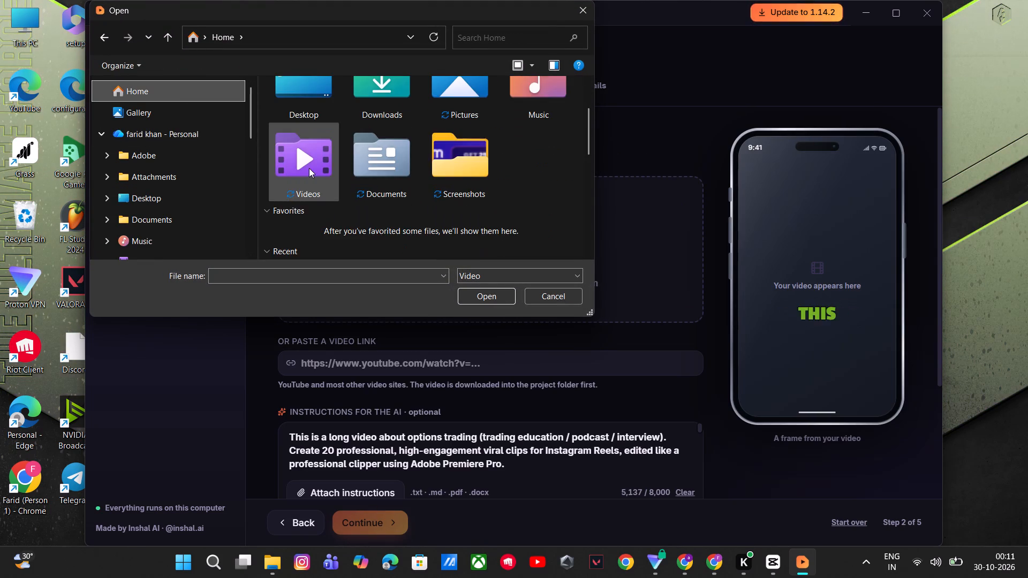
scroll(309, 168, "down", 1)
left_click(307, 168)
left_click(482, 296)
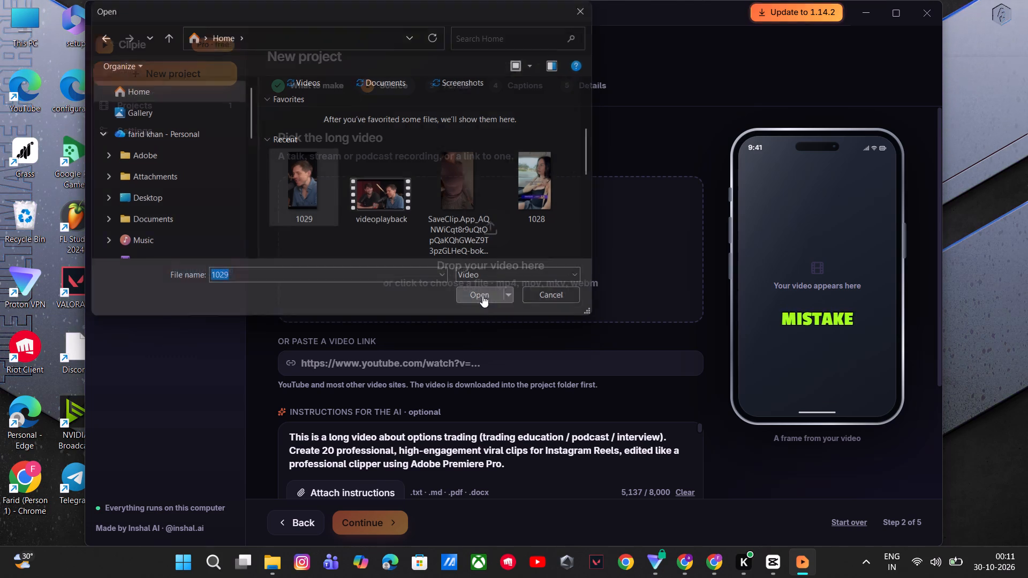
scroll(418, 261, "down", 3)
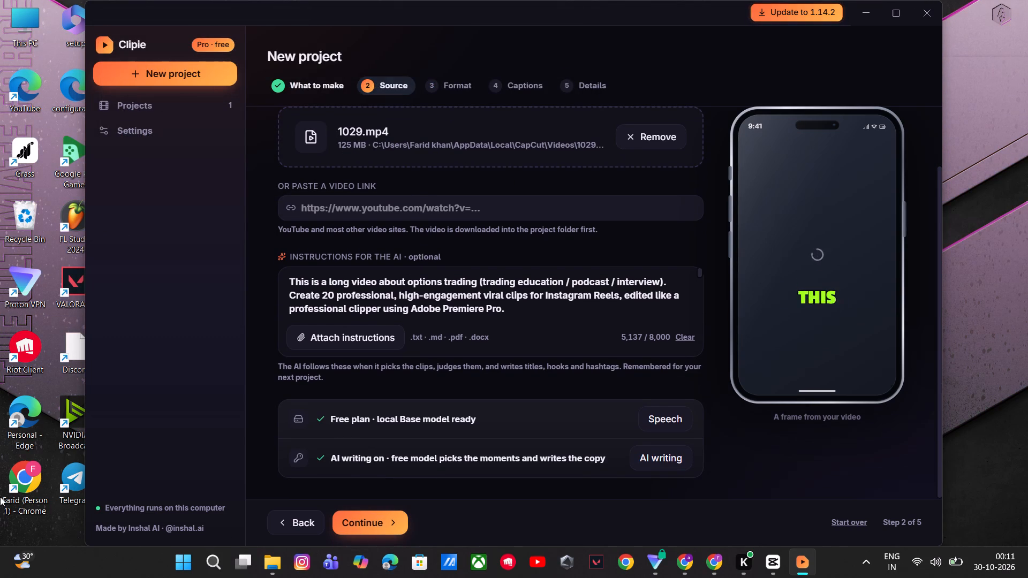
scroll(480, 427, "up", 2)
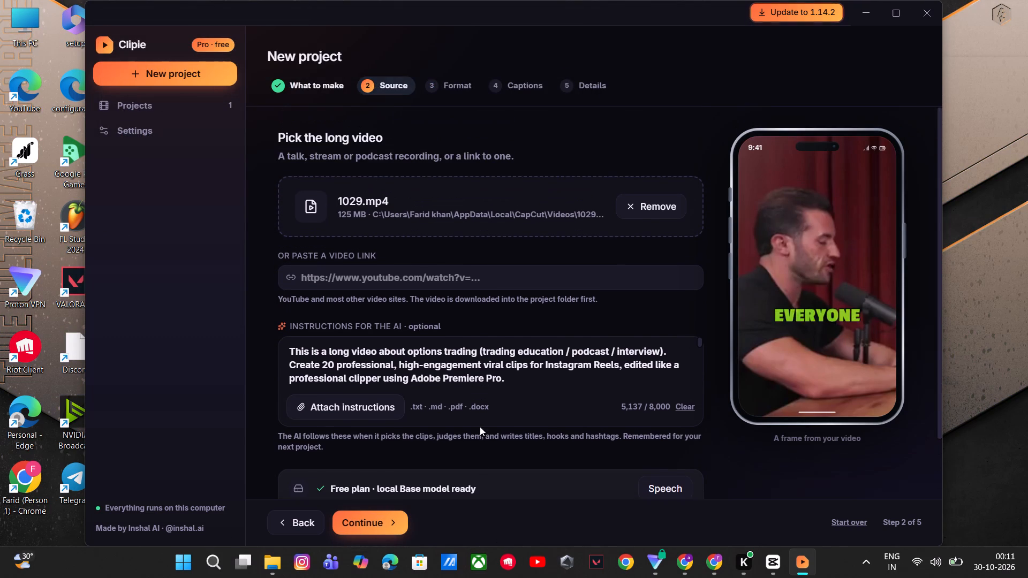
scroll(470, 428, "down", 2)
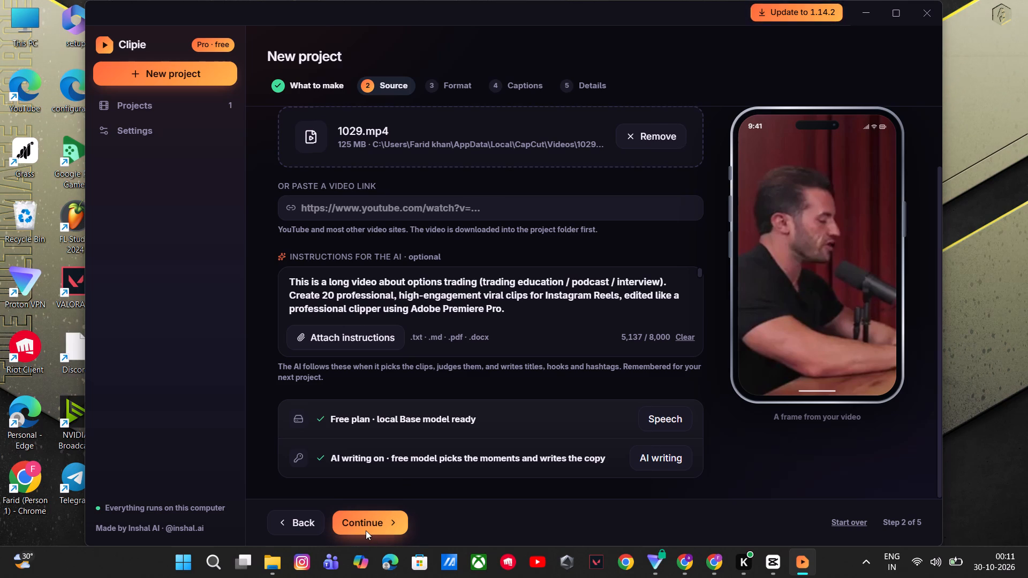
left_click(366, 530)
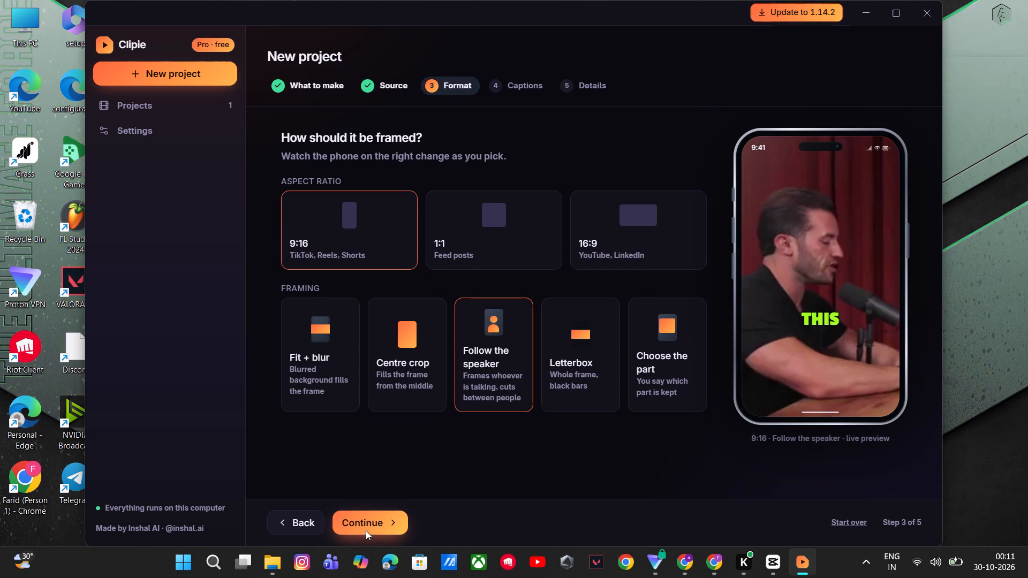
Preview the 1:1 aspect ratio, set it back to 9:16, and proceed to the caption settings.
left_click(473, 250)
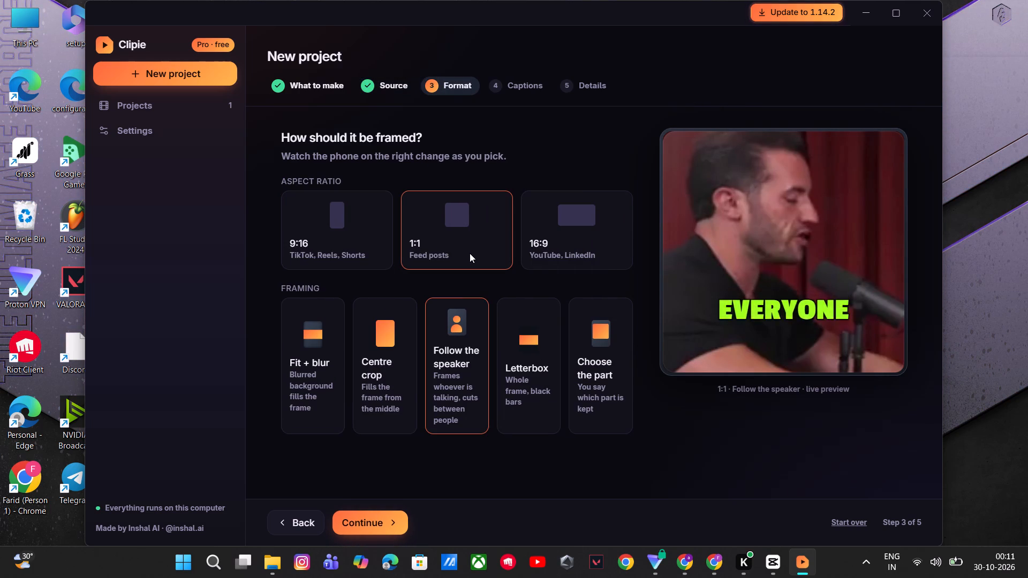
left_click(373, 230)
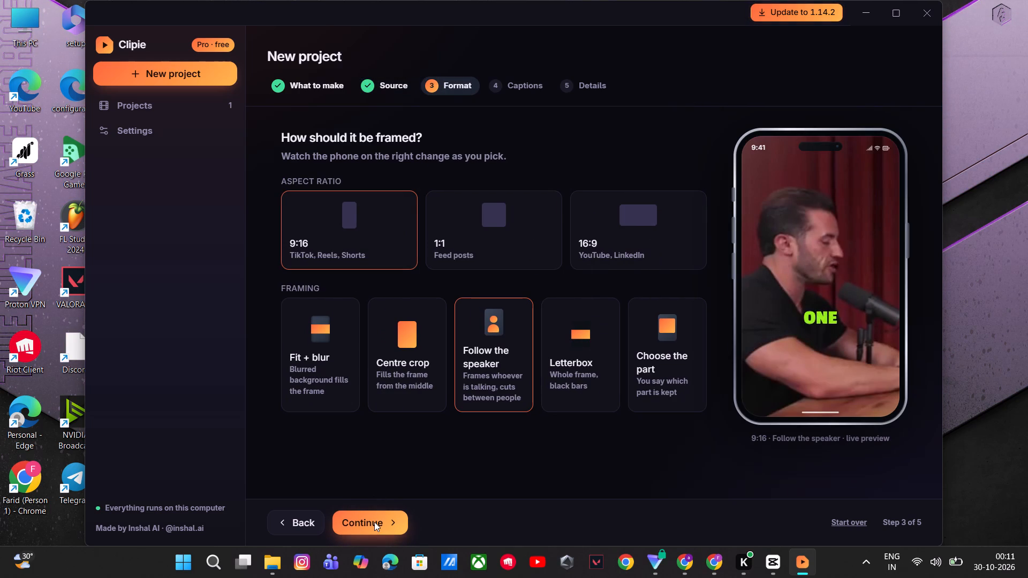
left_click(374, 522)
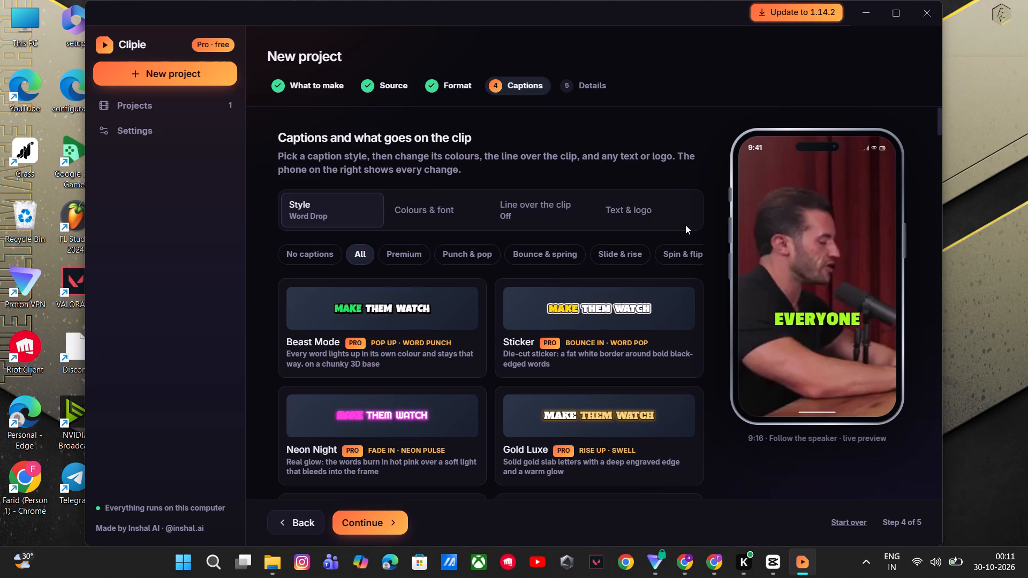
Look through the available caption styles for the clips.
scroll(435, 372, "down", 1)
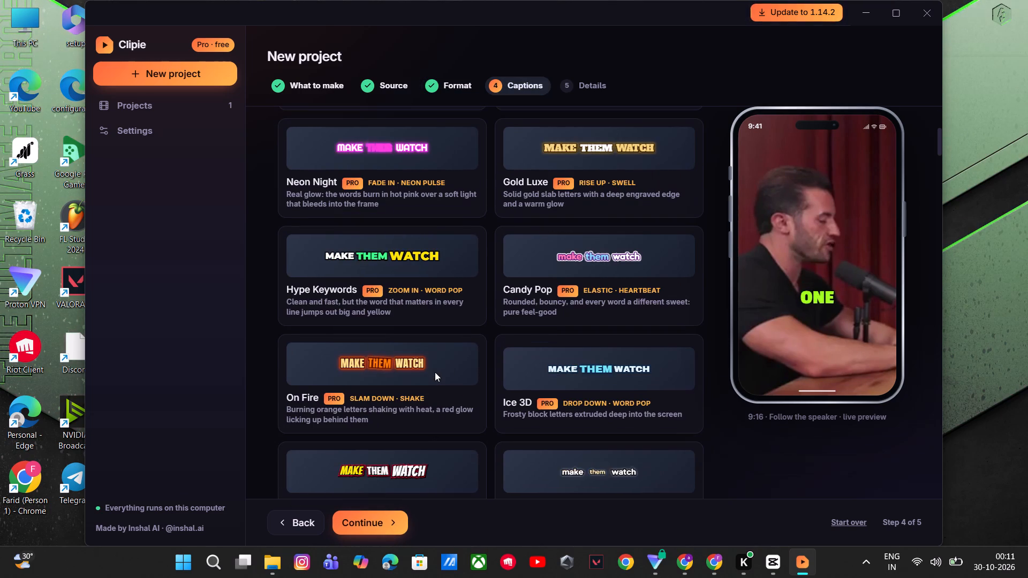
Choose the Anton Squash caption style for the project, keep the remaining details as they are, and start finding clips.
scroll(435, 371, "down", 2)
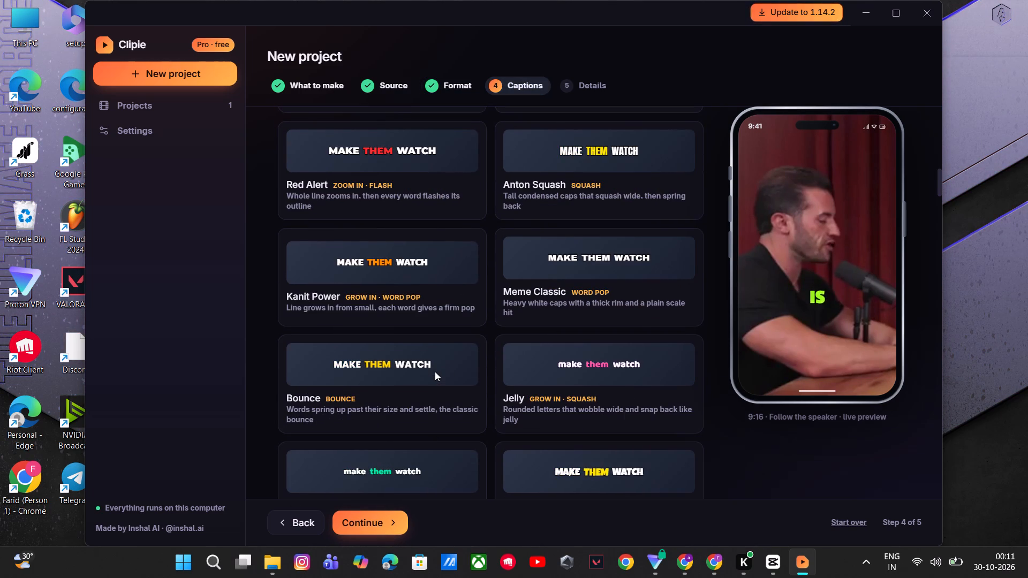
left_click(613, 159)
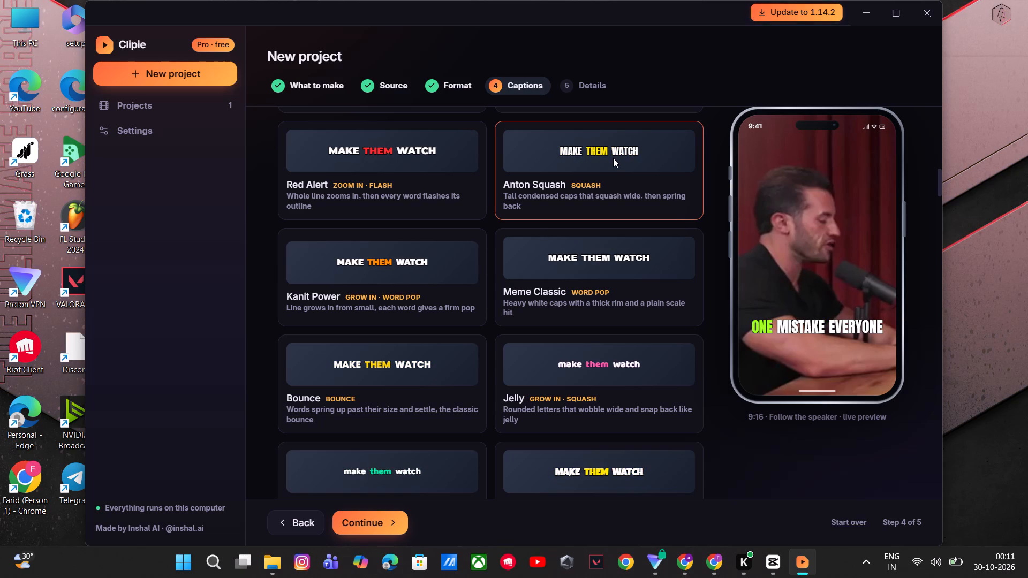
left_click(372, 526)
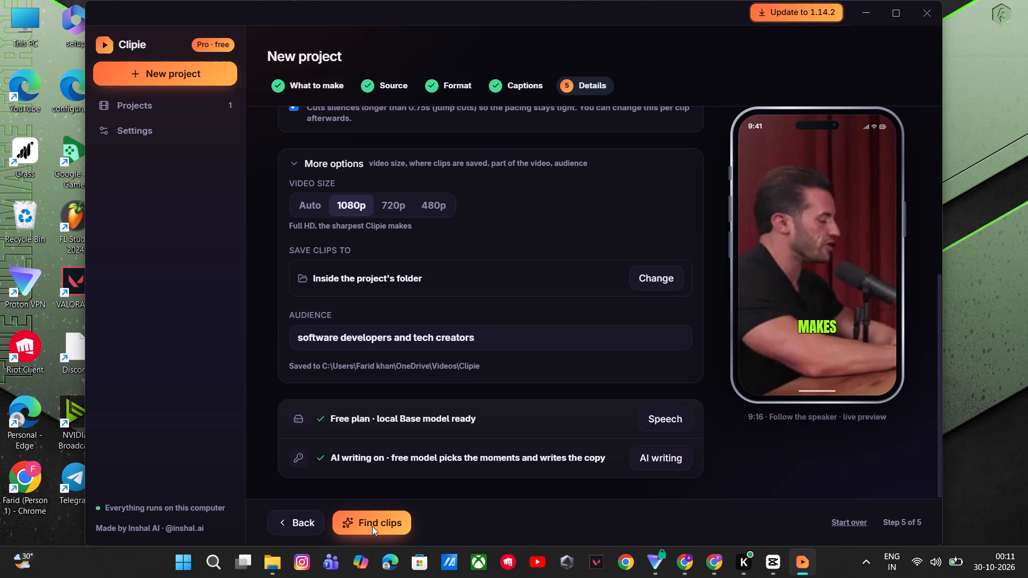
left_click(372, 526)
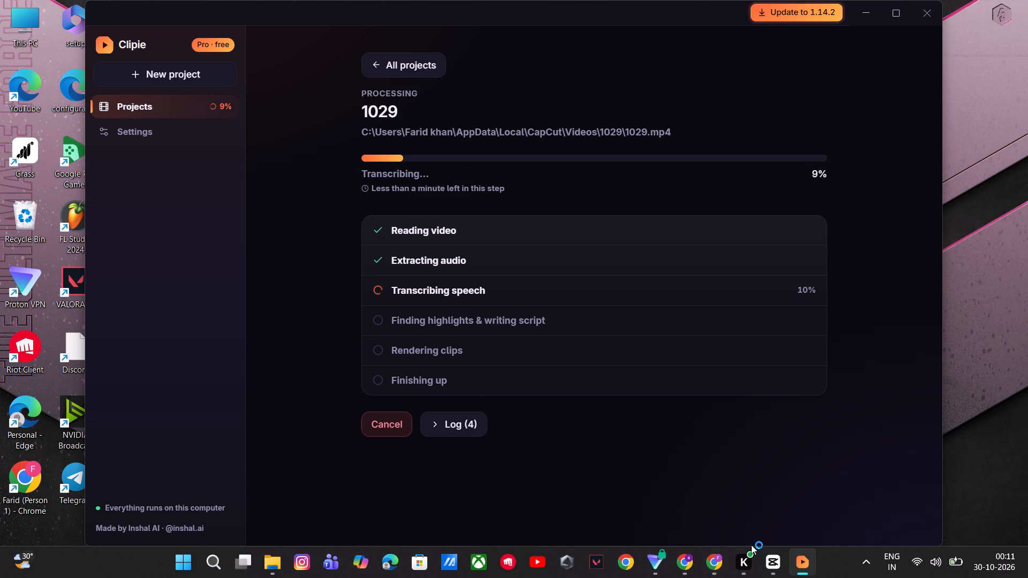
Switch to Chrome, bring up Whop's Clip Farm Content Rewards page in a maximised window, and accept all cookies.
left_click(705, 571)
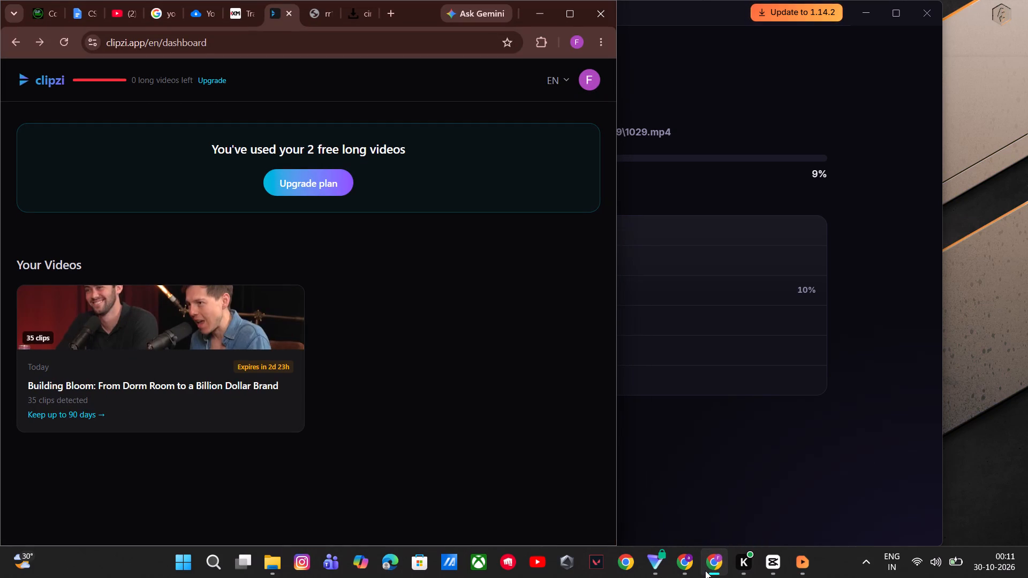
left_click(579, 16)
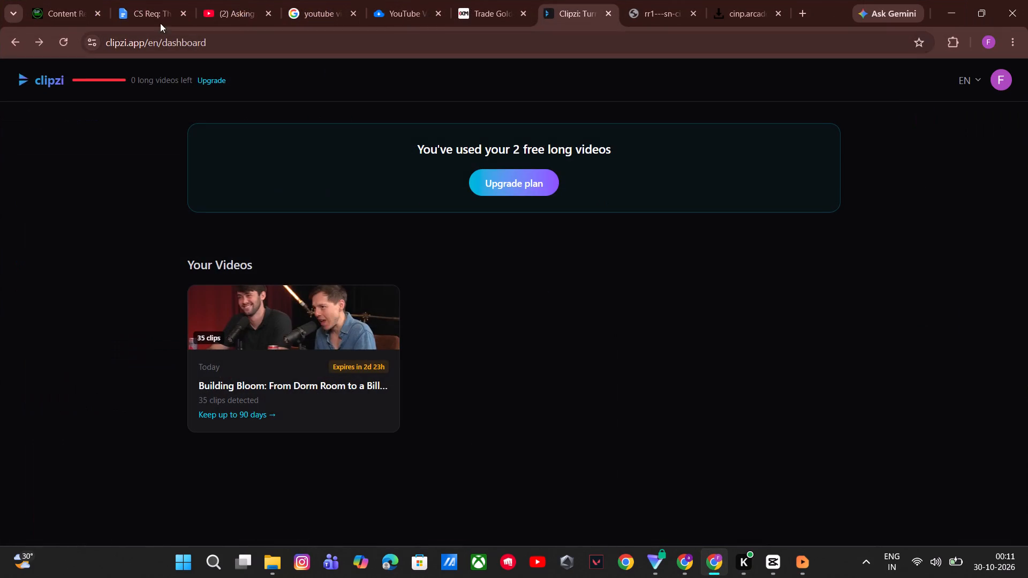
left_click(130, 13)
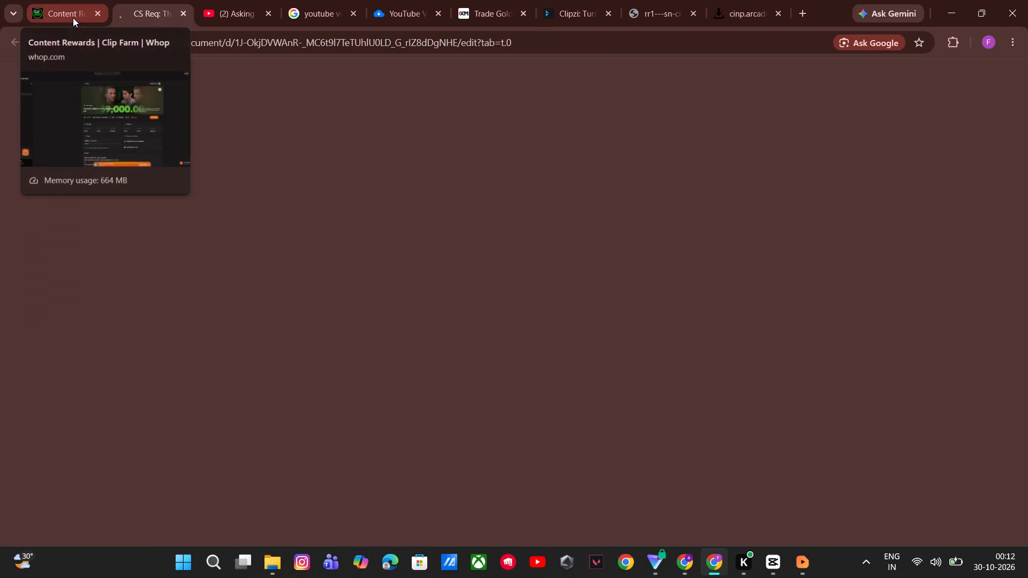
left_click(61, 11)
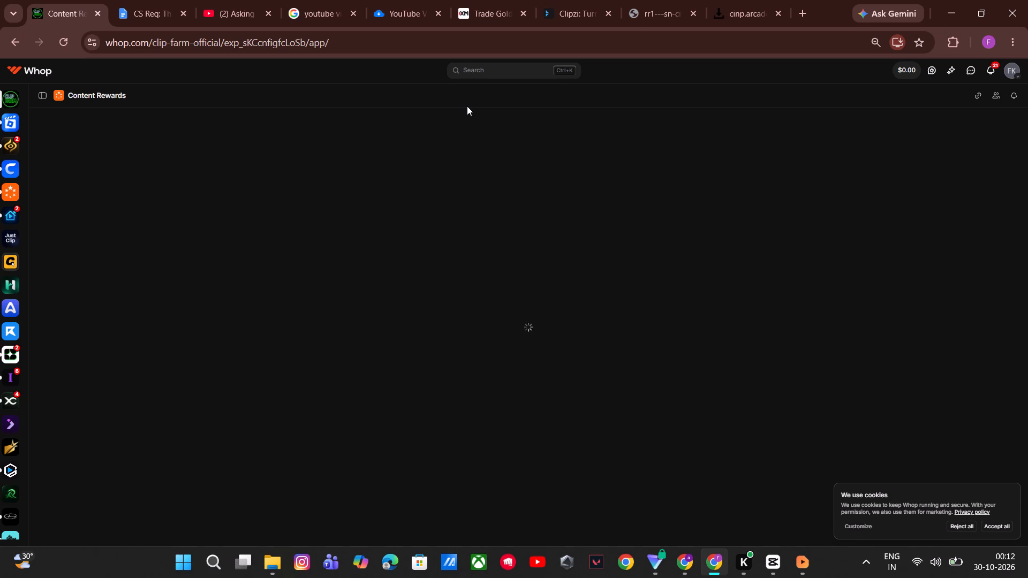
left_click(1001, 529)
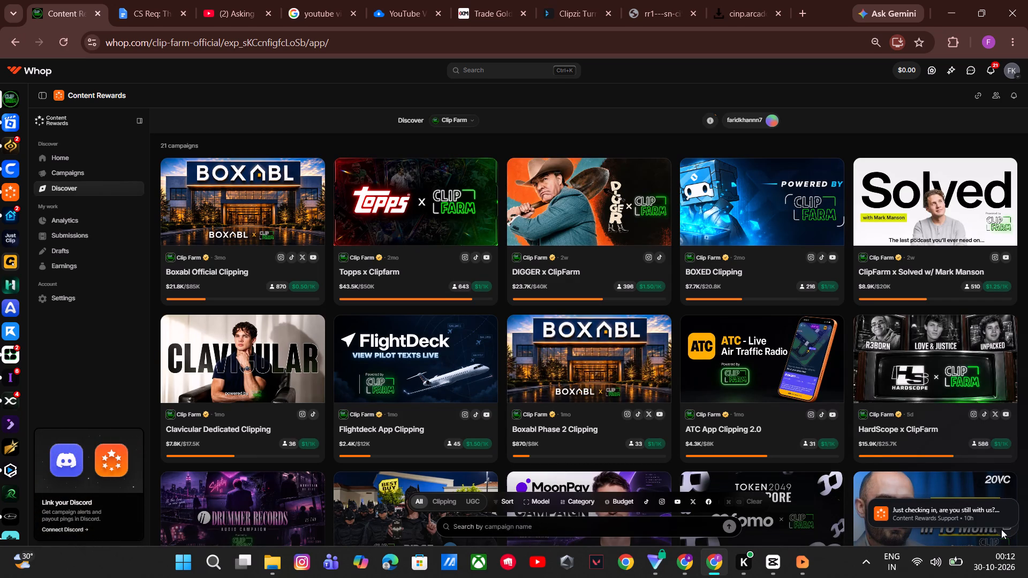
left_click(0, 0)
left_click_drag(0, 0, 0, 577)
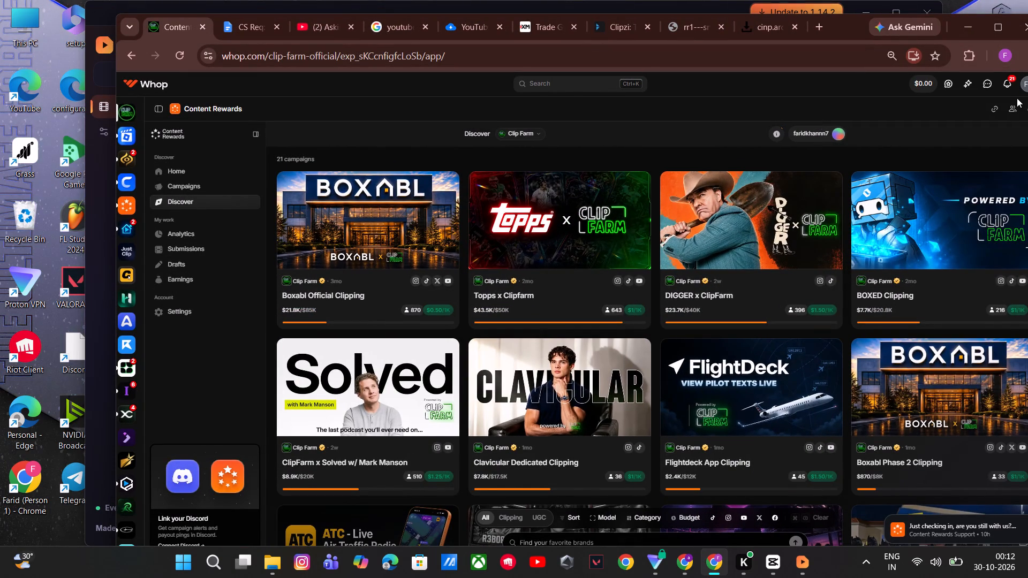
scroll(988, 88, "left", 1)
left_click(1003, 29)
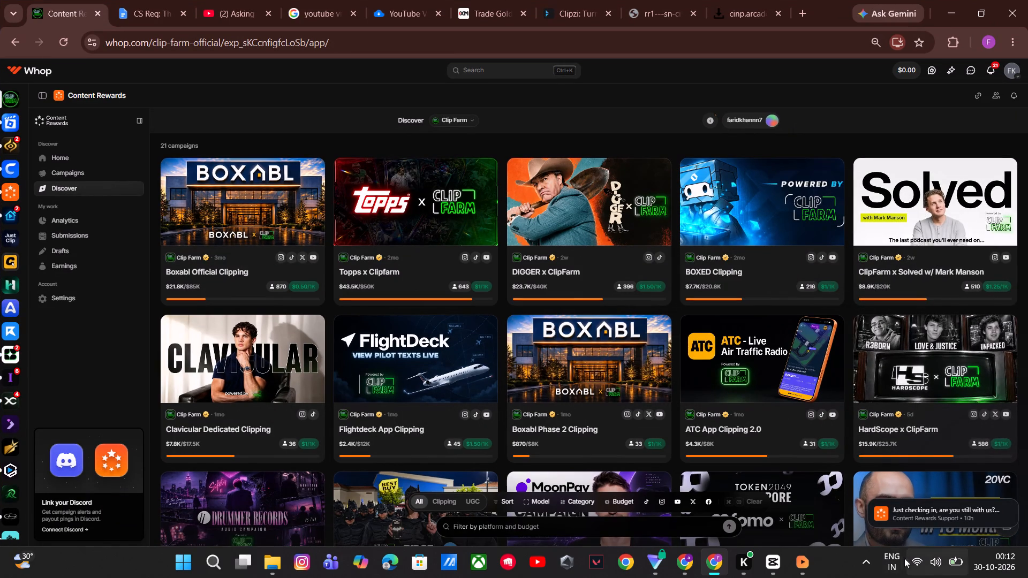
Switch the campaign listing from Clip Farm to Content Rewards and open The Iced Coffee Hour Podcast x Greg Lav campaign.
left_click(455, 120)
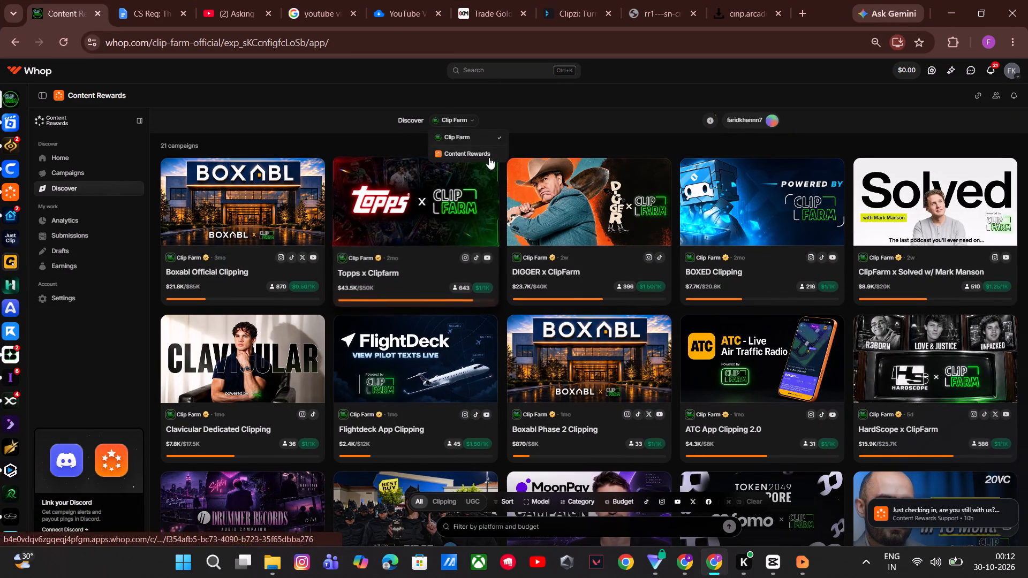
left_click(489, 157)
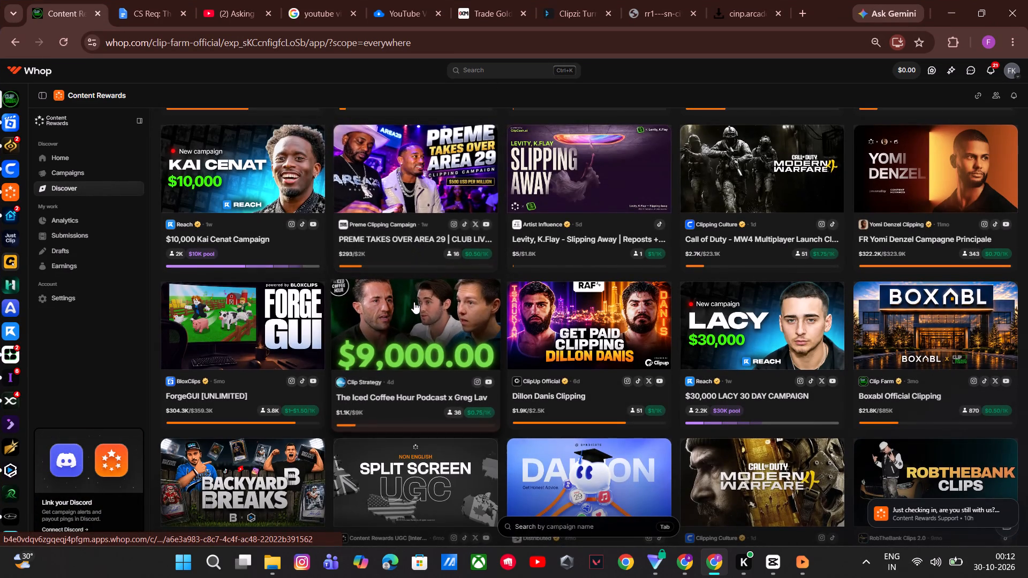
left_click(414, 302)
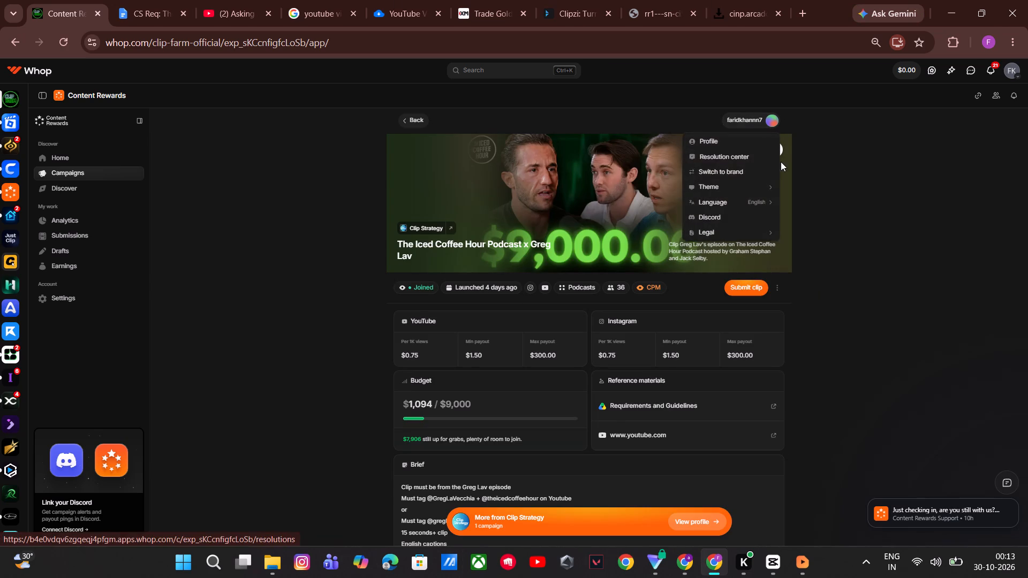
Copy the share link of The Iced Coffee Hour Podcast x Greg Lav campaign.
left_click(776, 150)
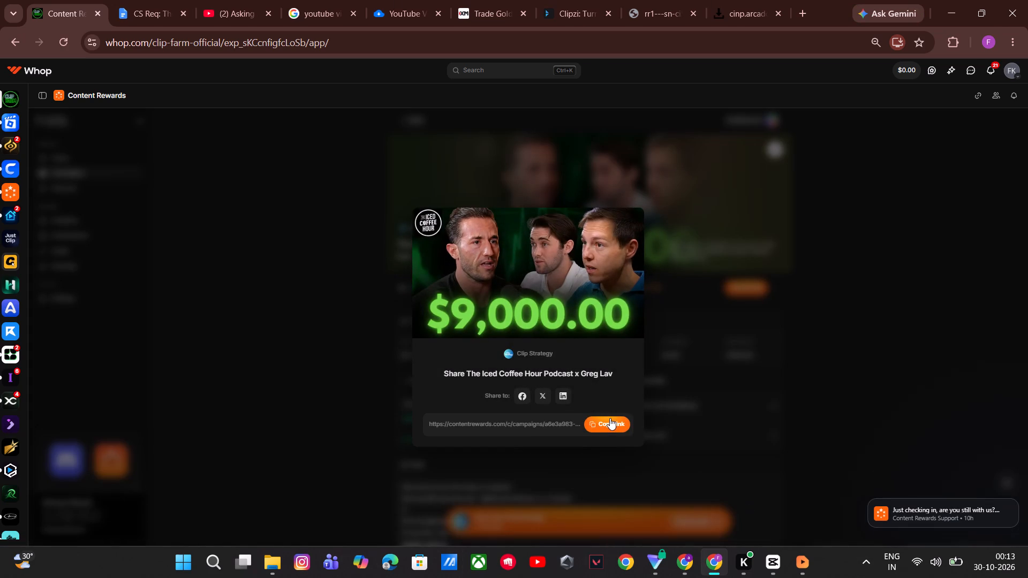
left_click(610, 418)
left_click(857, 362)
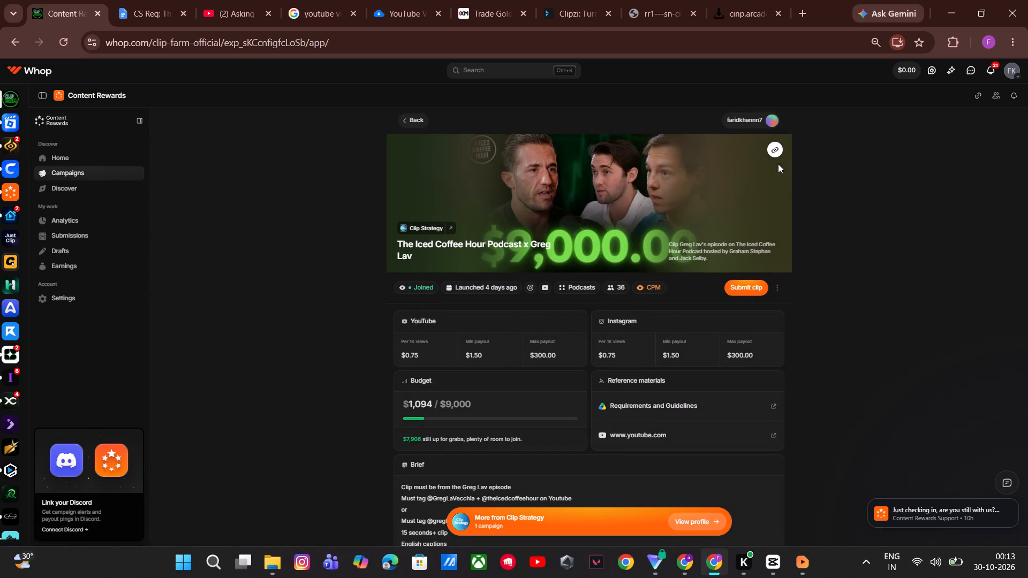
left_click(770, 150)
left_click(609, 423)
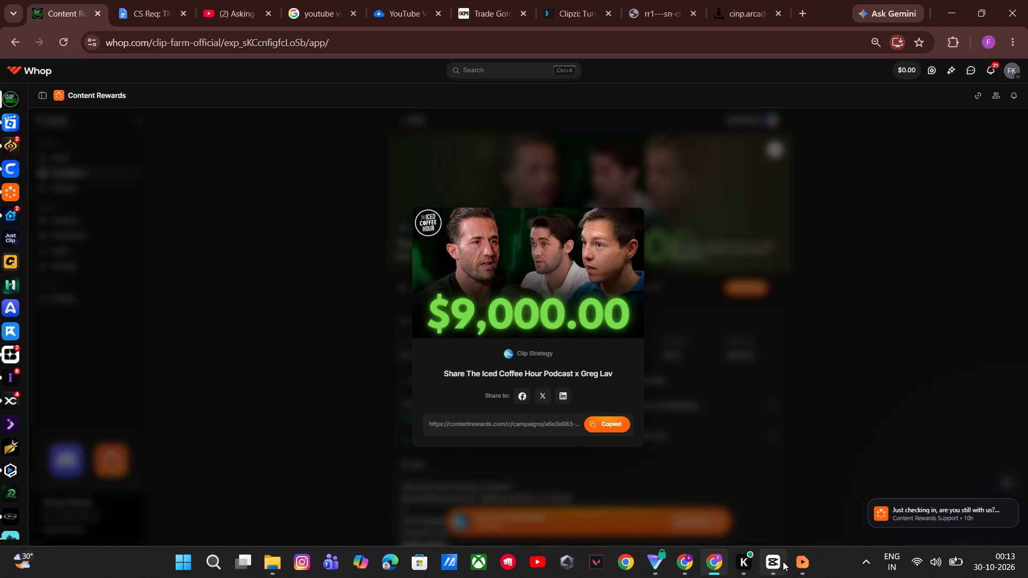
Open the copied campaign link in a new tab of the other Chrome profile and join the campaign there.
left_click(693, 571)
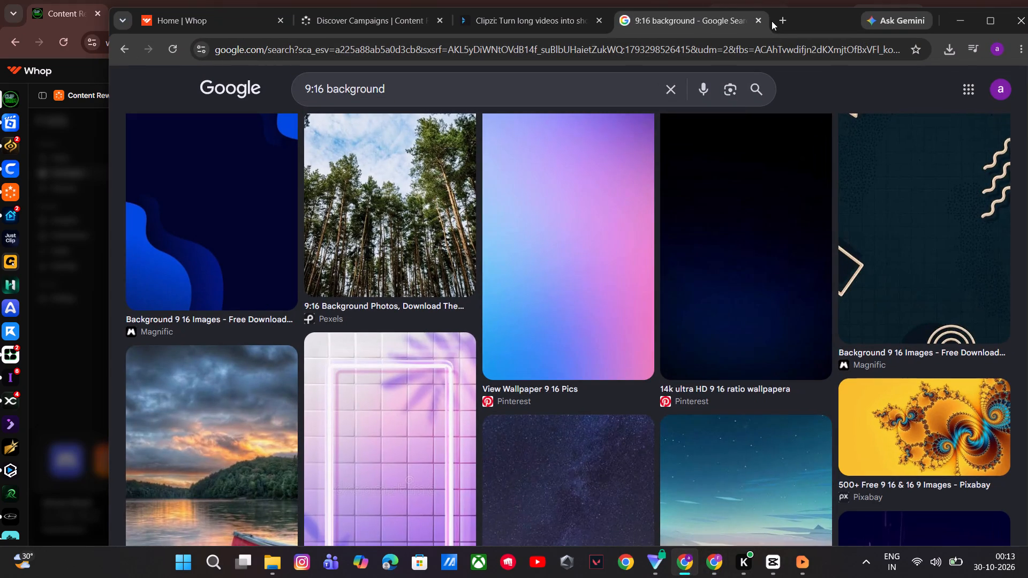
left_click(777, 17)
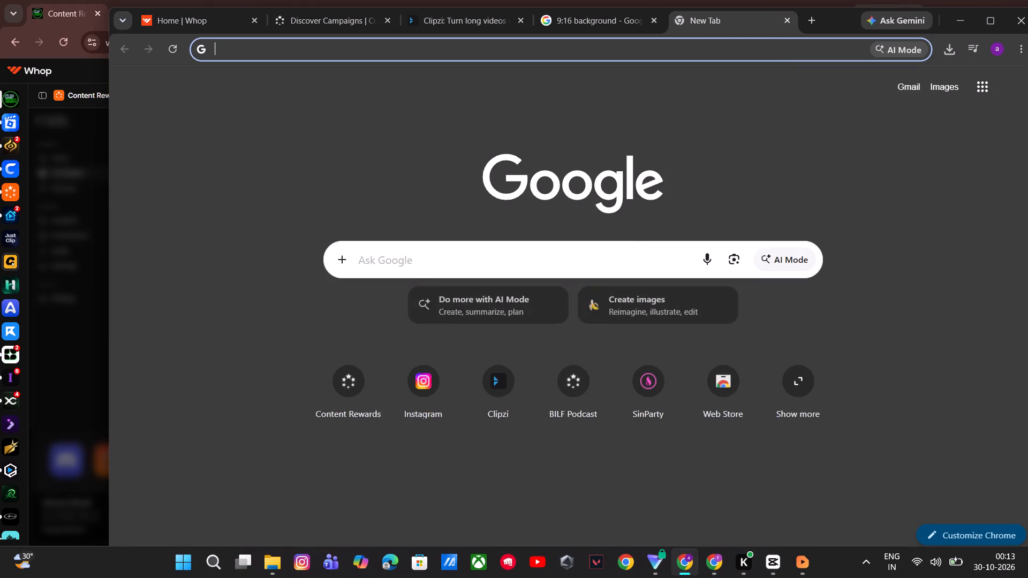
key("ctrl+v")
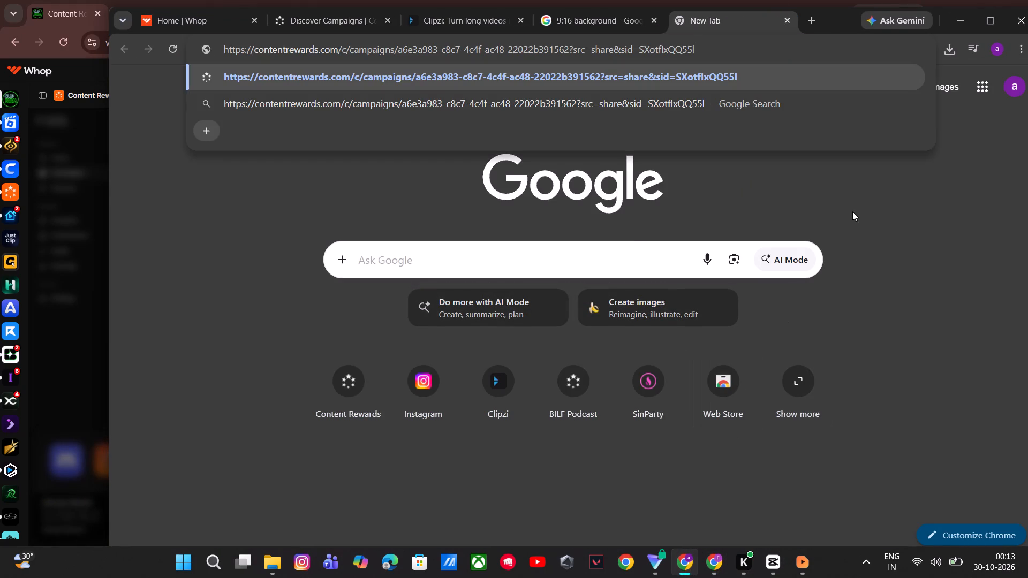
key("Return")
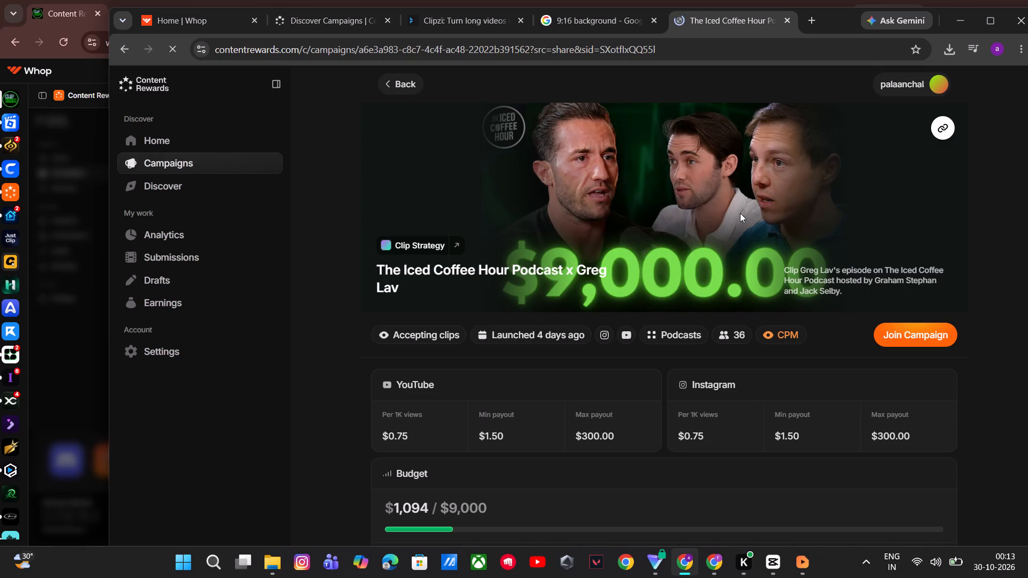
left_click(899, 333)
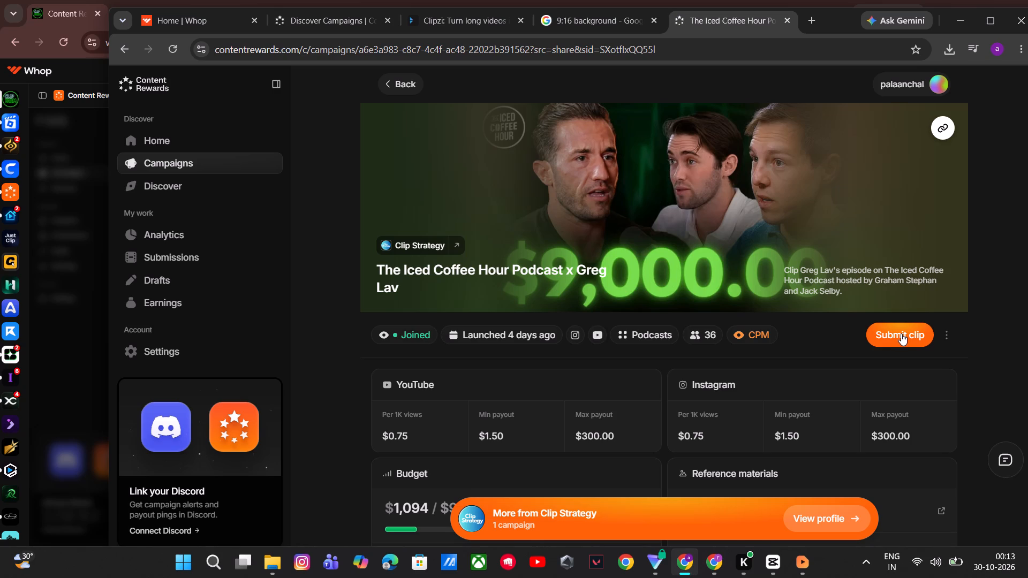
Examine the joined campaign's payout rates, budget, reference materials and brief, with a brief look at the Whop home page.
scroll(791, 301, "down", 2)
scroll(791, 301, "up", 1)
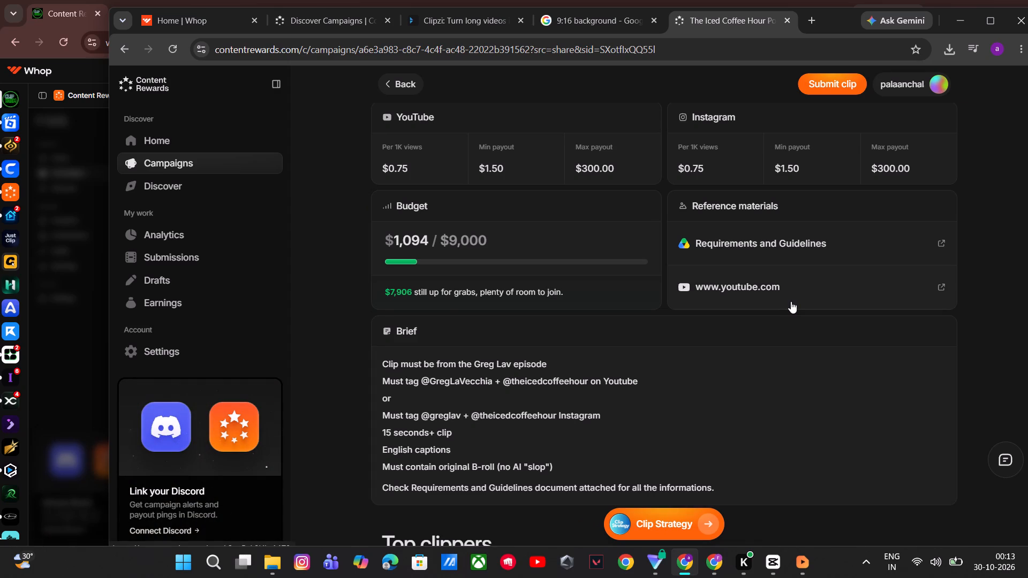
scroll(791, 301, "up", 1)
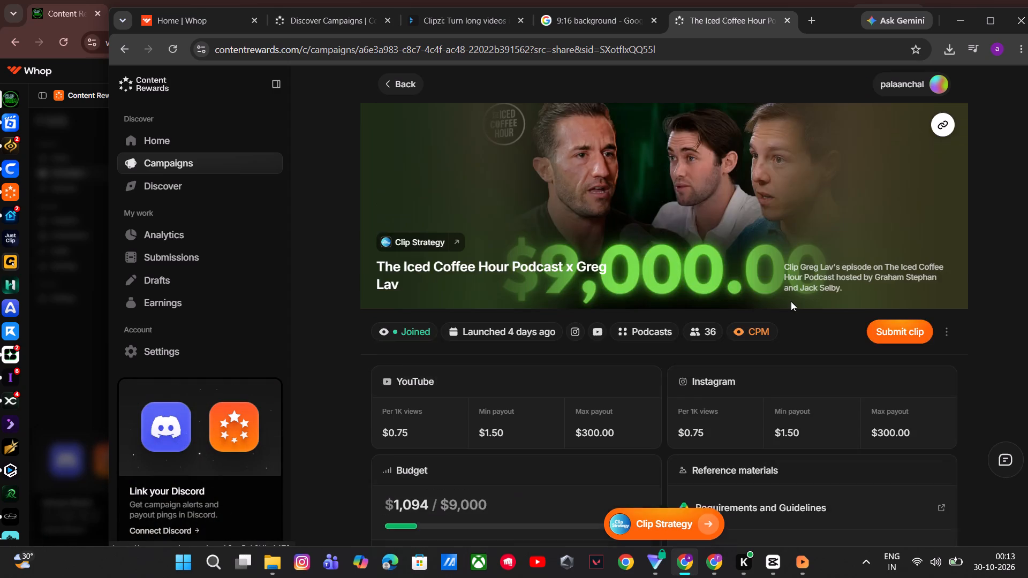
scroll(791, 301, "down", 2)
scroll(791, 300, "up", 1)
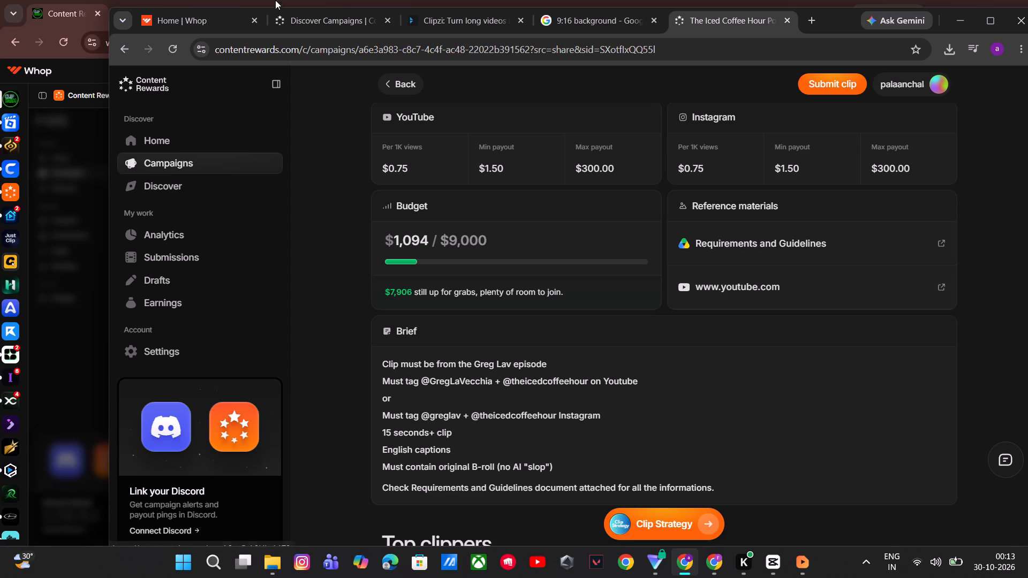
left_click(210, 29)
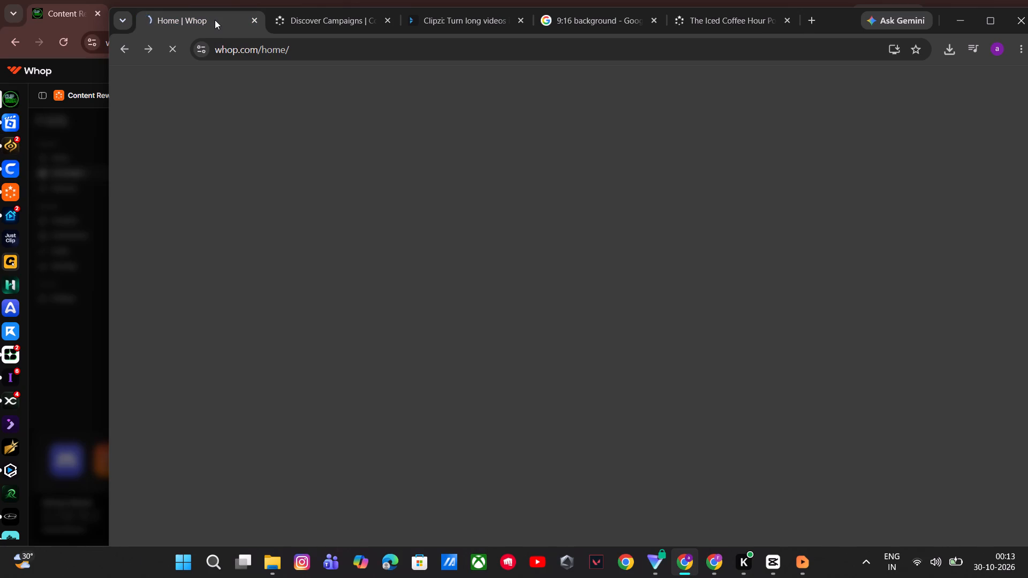
left_click(698, 16)
scroll(620, 262, "down", 1)
scroll(620, 262, "up", 3)
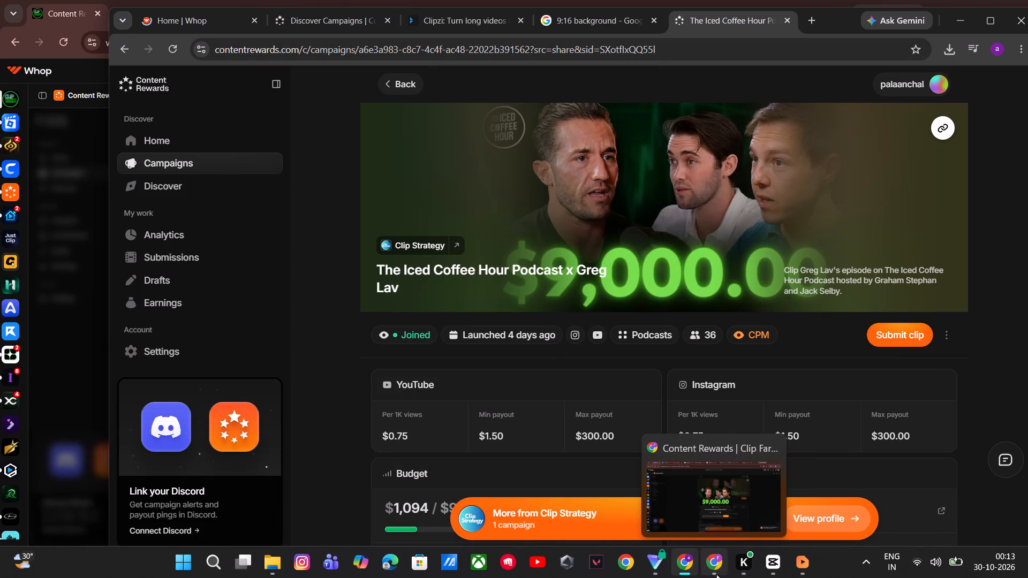
Return to Clipie and try processing the 1029 project again.
left_click(798, 567)
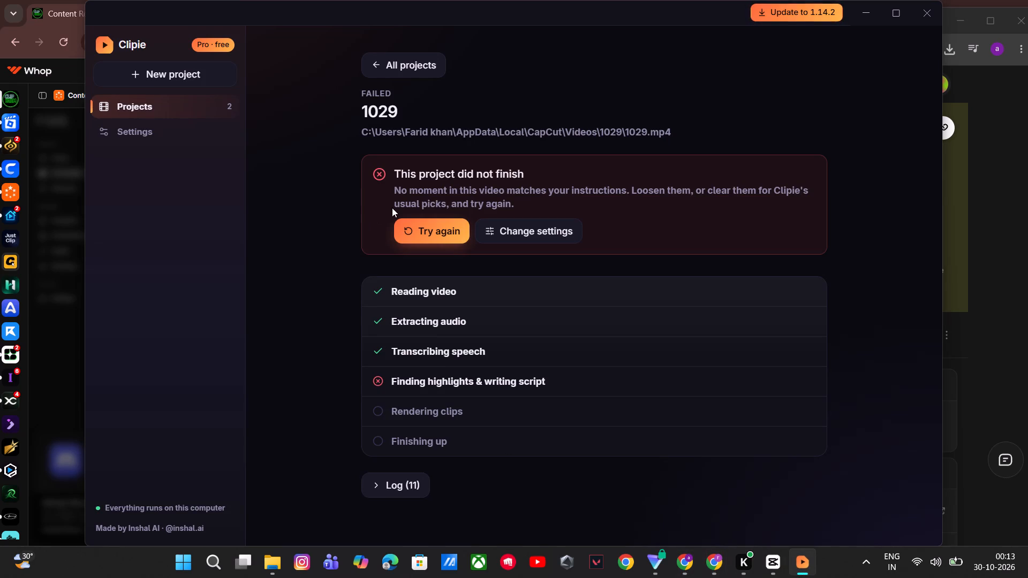
left_click(439, 235)
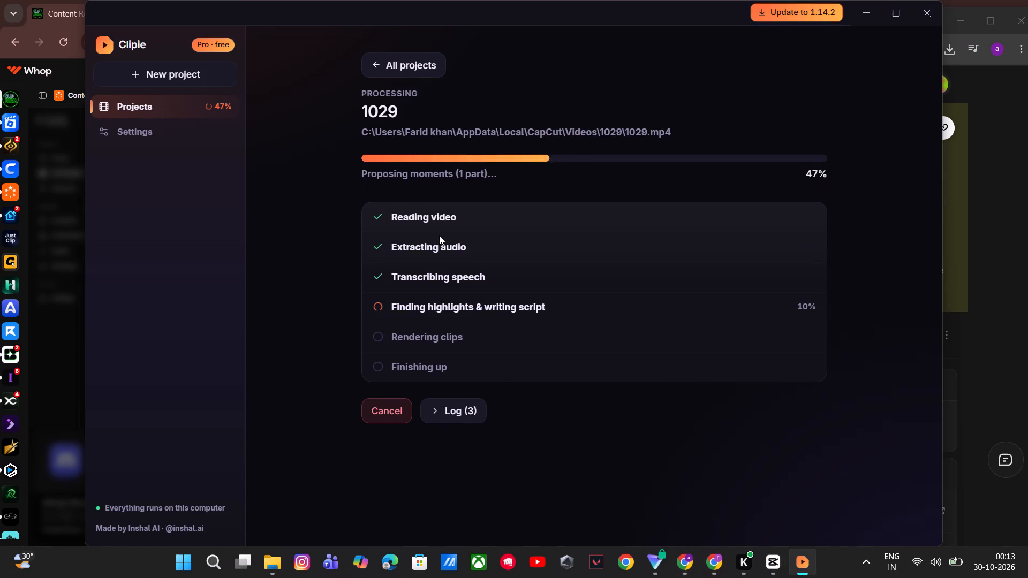
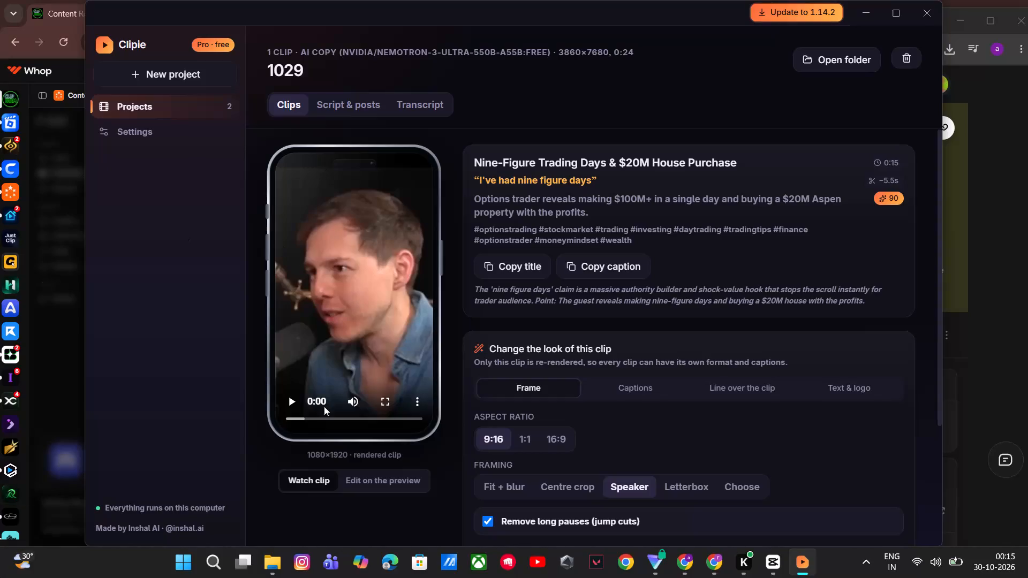
Watch the rendered 1029 clip, briefly previewing the 1:1 aspect ratio before going back to 9:16 and replaying it.
left_click(296, 402)
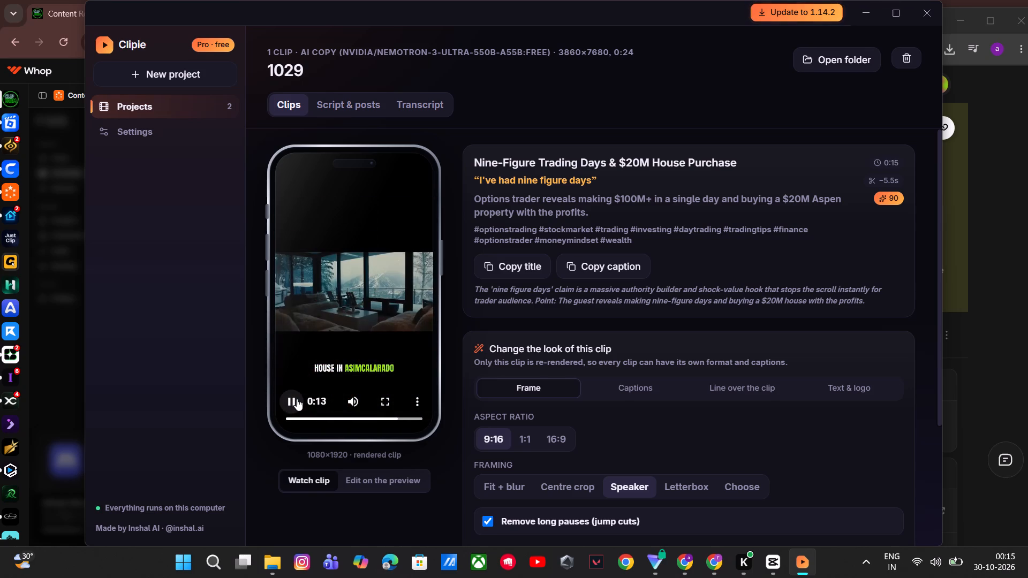
left_click(523, 438)
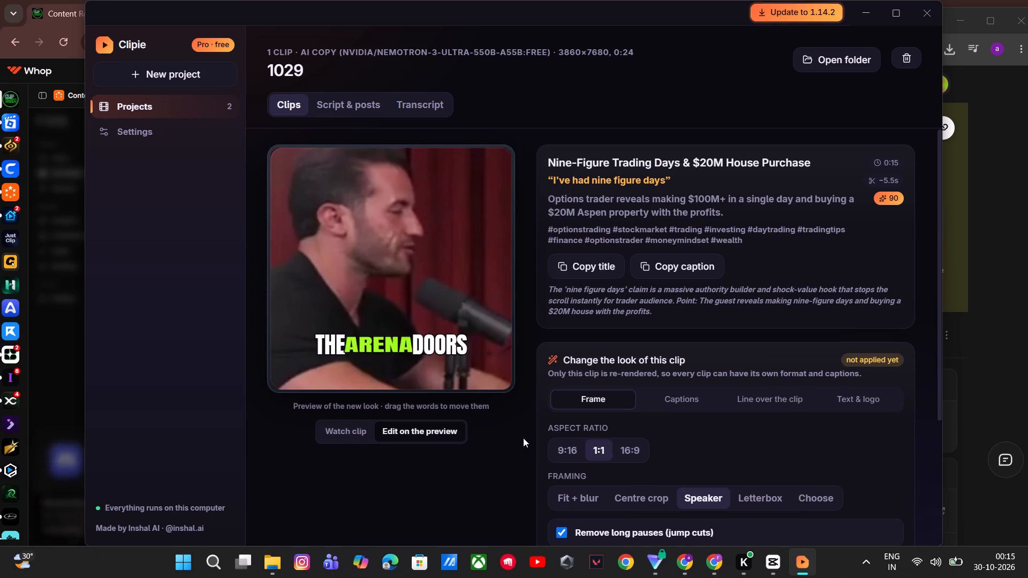
left_click(578, 453)
left_click(299, 402)
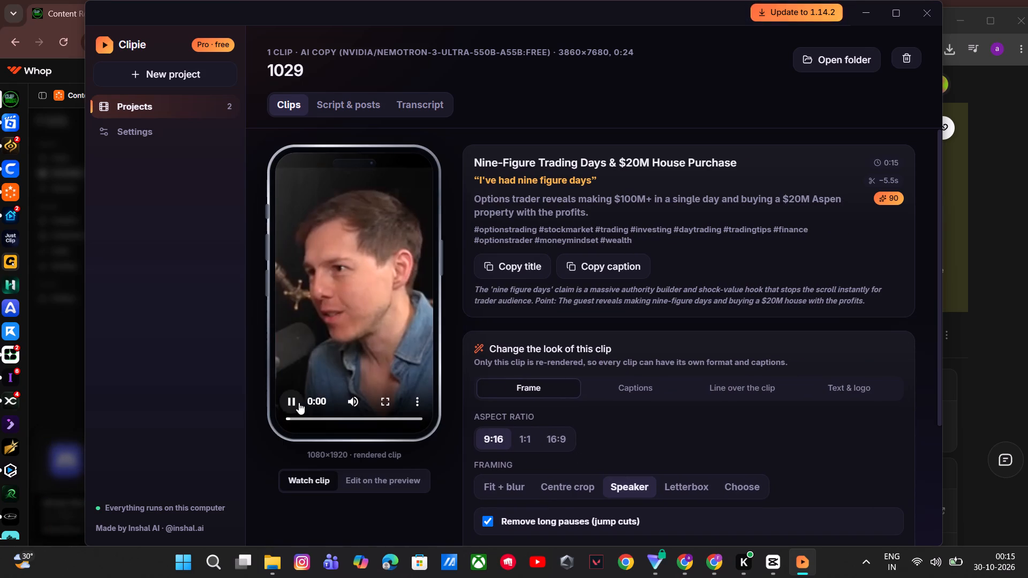
left_click(358, 422)
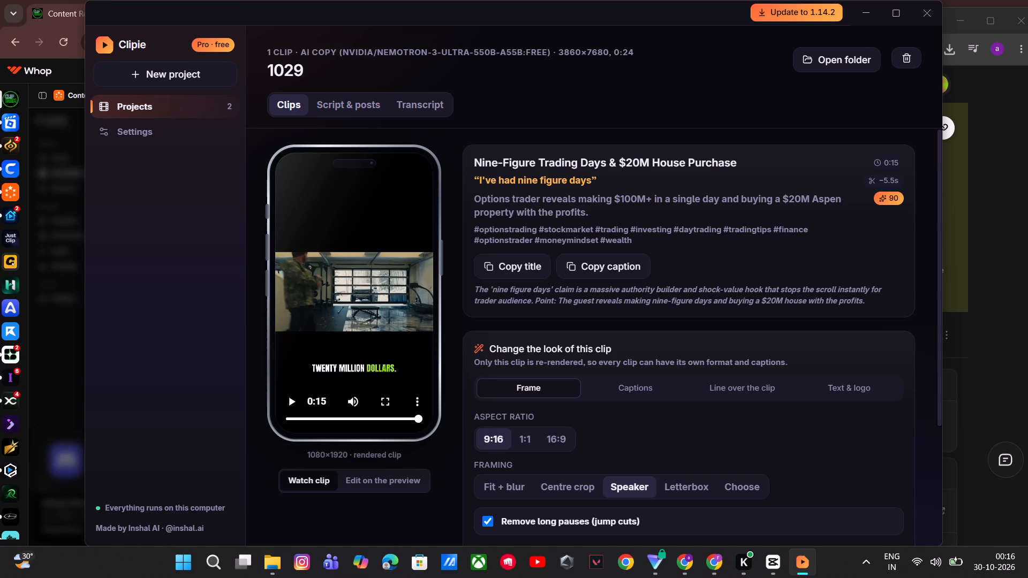
Copy the generated caption of the "Nine-Figure Trading Days & $20M House Purchase" clip.
left_click(582, 273)
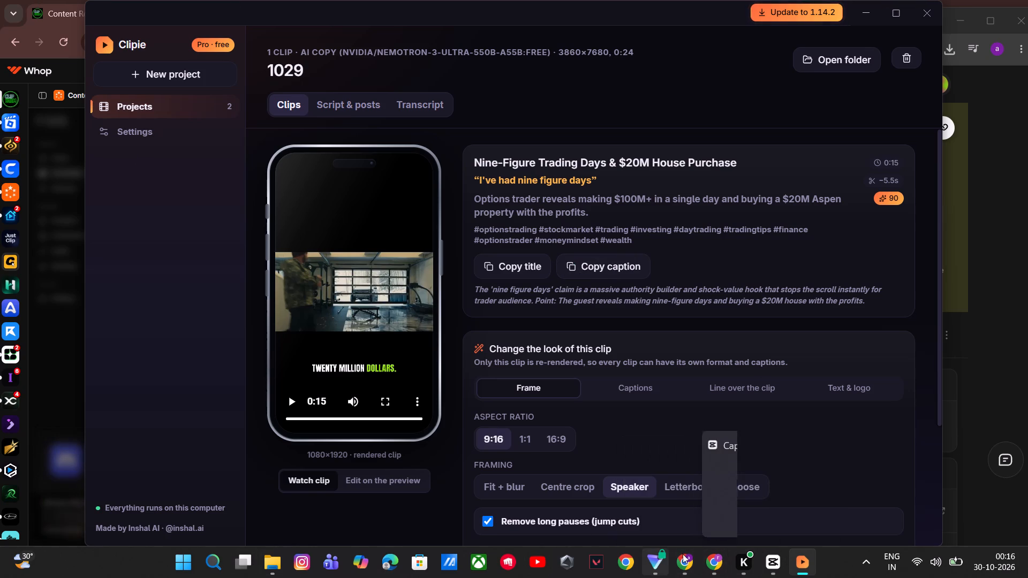
Switch to the Chrome window with the joined campaign and search Google for "instagram login" in a new tab.
left_click(698, 577)
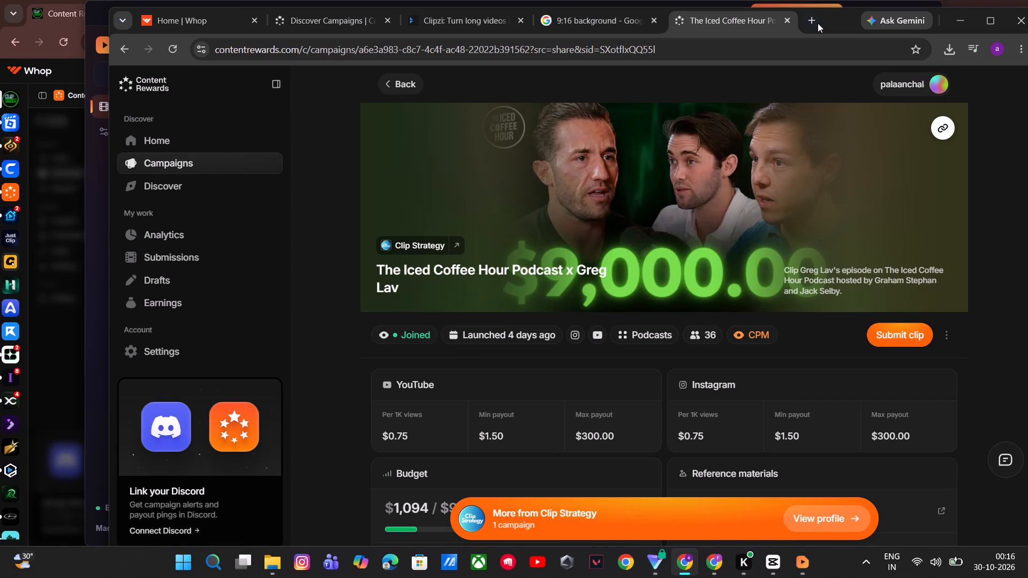
left_click(819, 23)
left_click(479, 267)
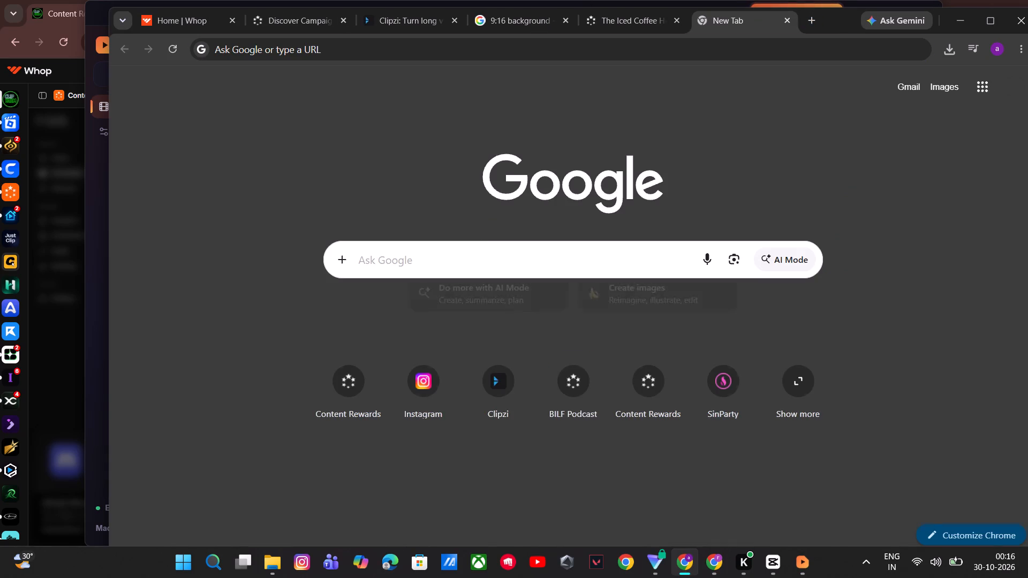
left_click(465, 325)
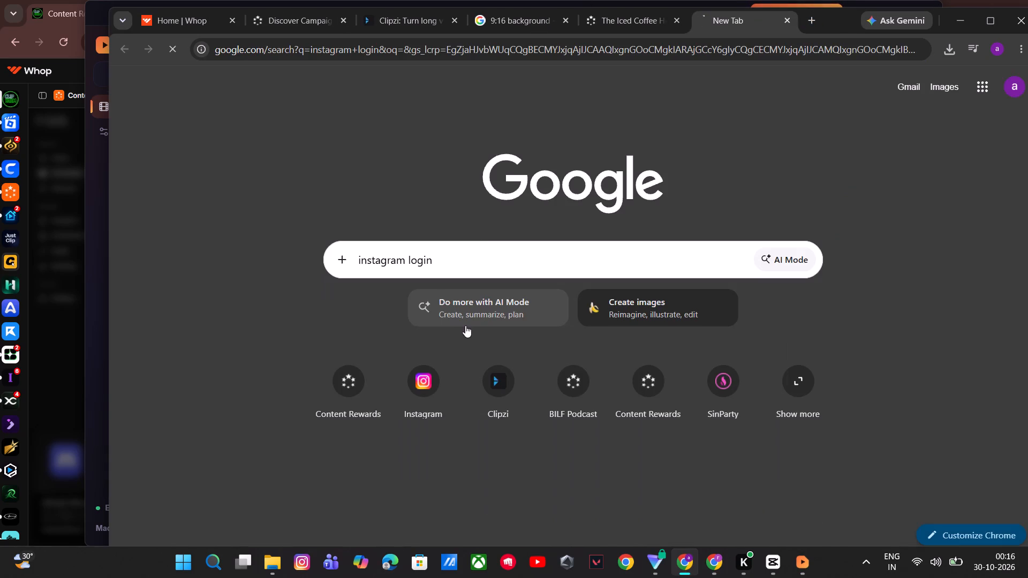